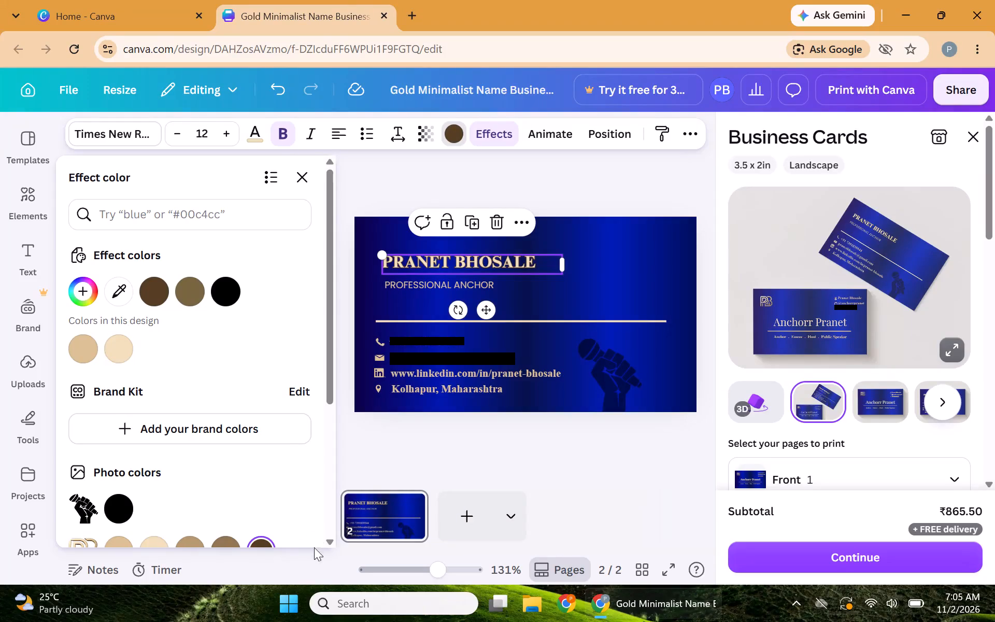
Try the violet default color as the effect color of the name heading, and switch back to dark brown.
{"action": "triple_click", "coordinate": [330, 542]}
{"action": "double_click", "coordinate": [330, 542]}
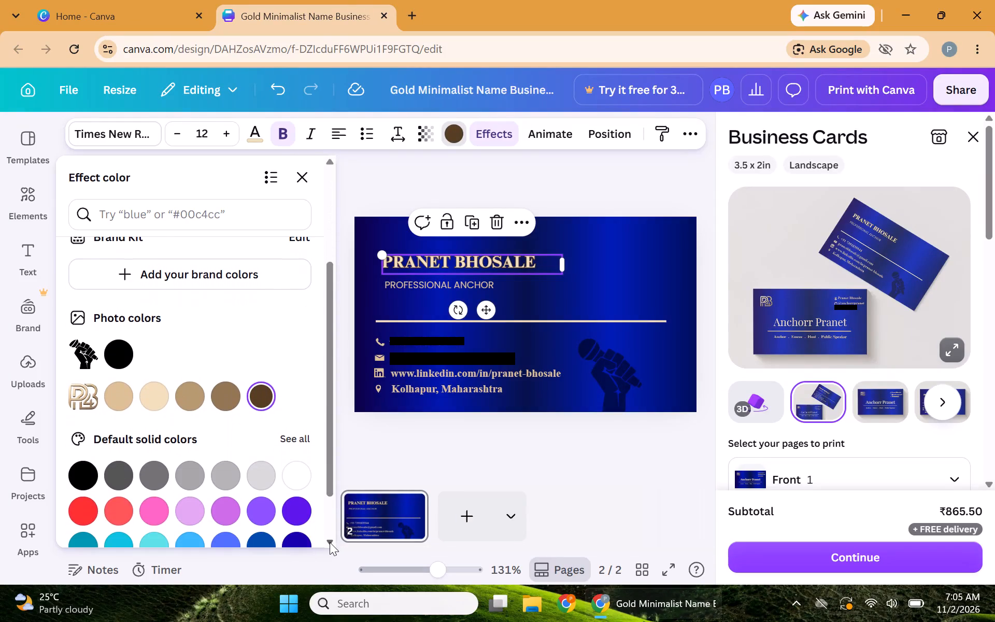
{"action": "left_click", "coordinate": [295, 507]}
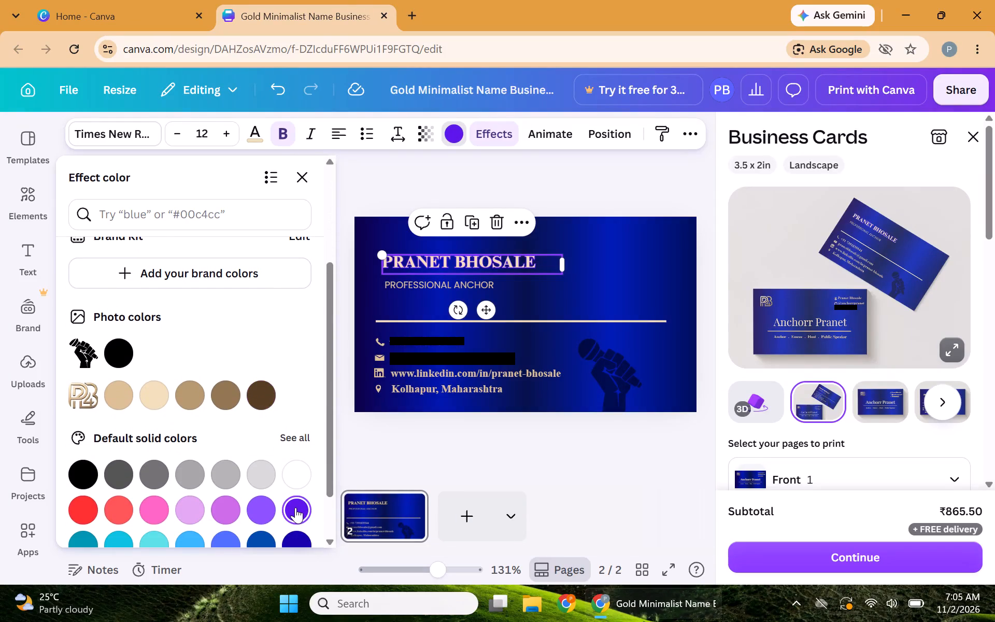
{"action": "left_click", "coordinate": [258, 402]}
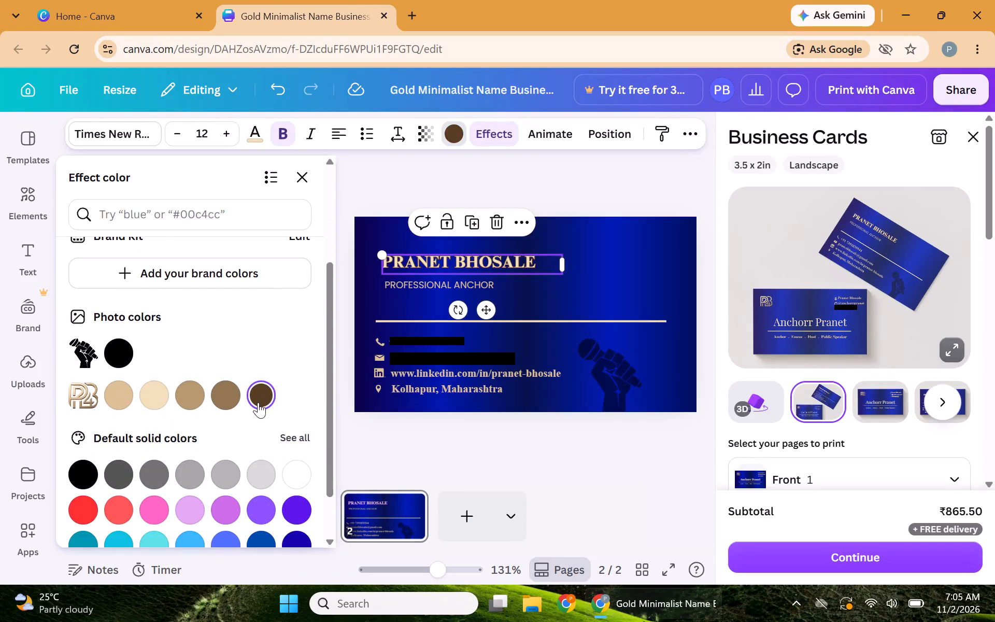
Set the name heading's effect color to the olive brown already among the effect colors and return to the page 2 view.
{"action": "left_click", "coordinate": [326, 177]}
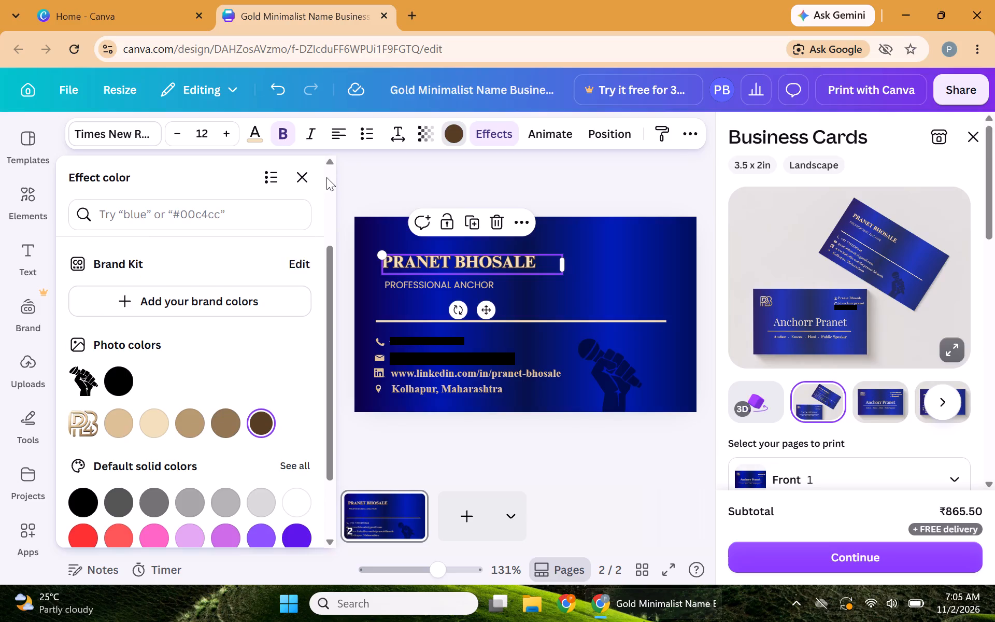
{"action": "left_click", "coordinate": [148, 291]}
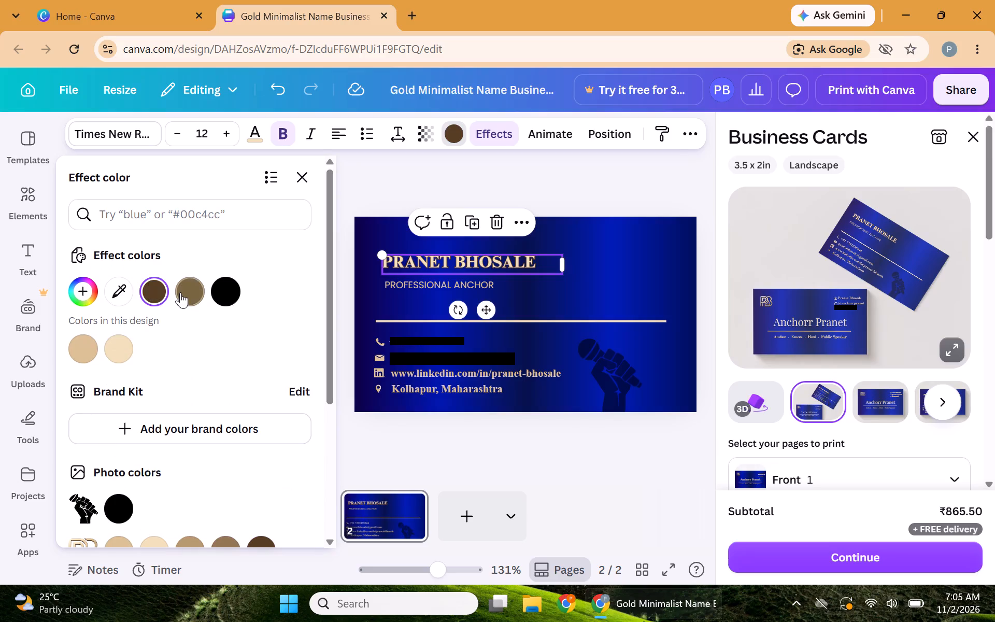
{"action": "left_click", "coordinate": [183, 292]}
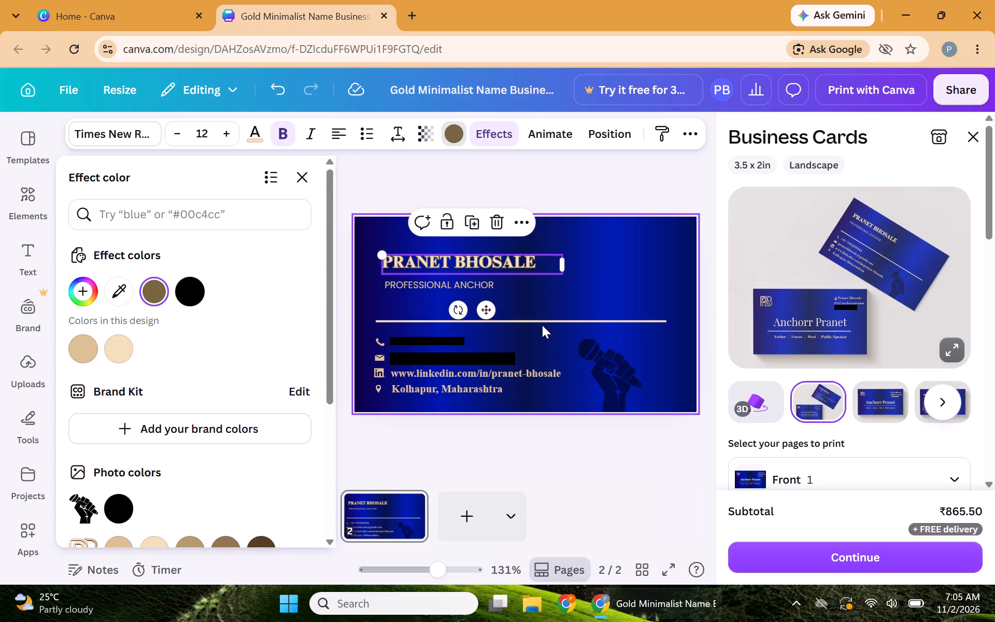
{"action": "left_click", "coordinate": [360, 510]}
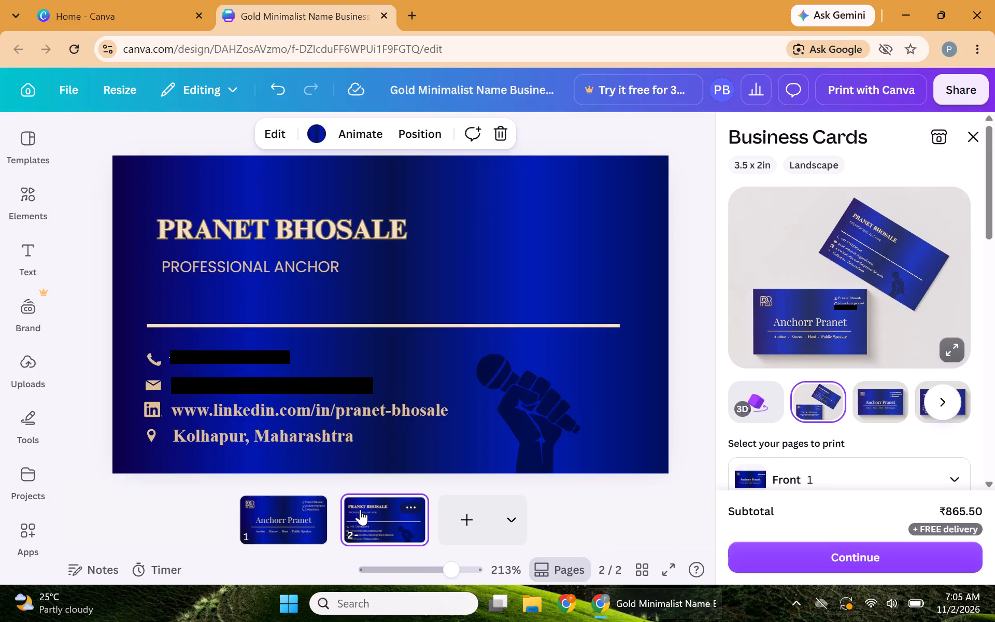
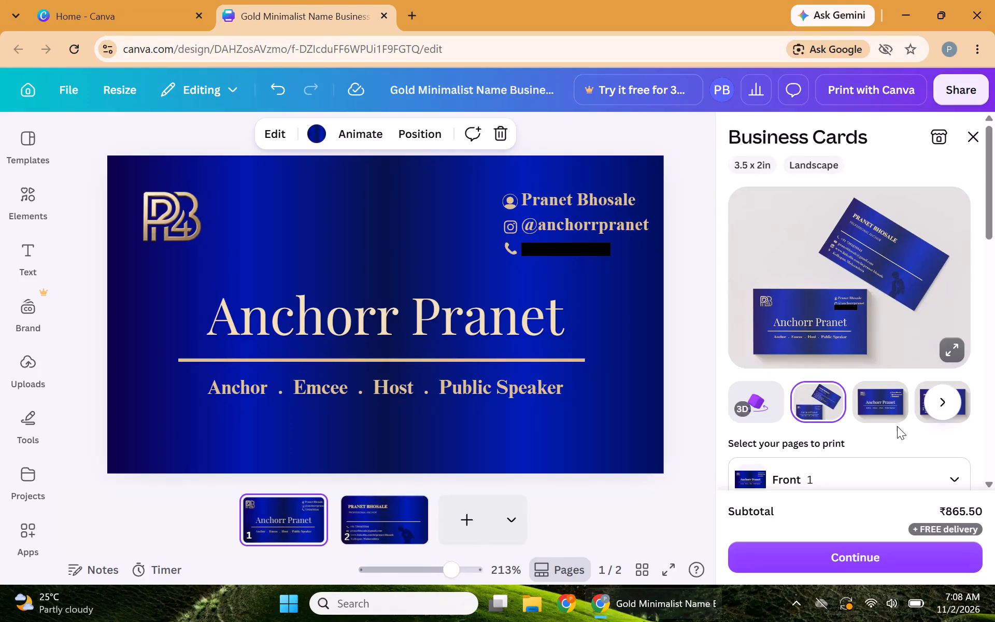
Examine the business card in the different print mockup previews, including single-card, hand-held and desk scenes.
{"action": "left_click", "coordinate": [879, 395]}
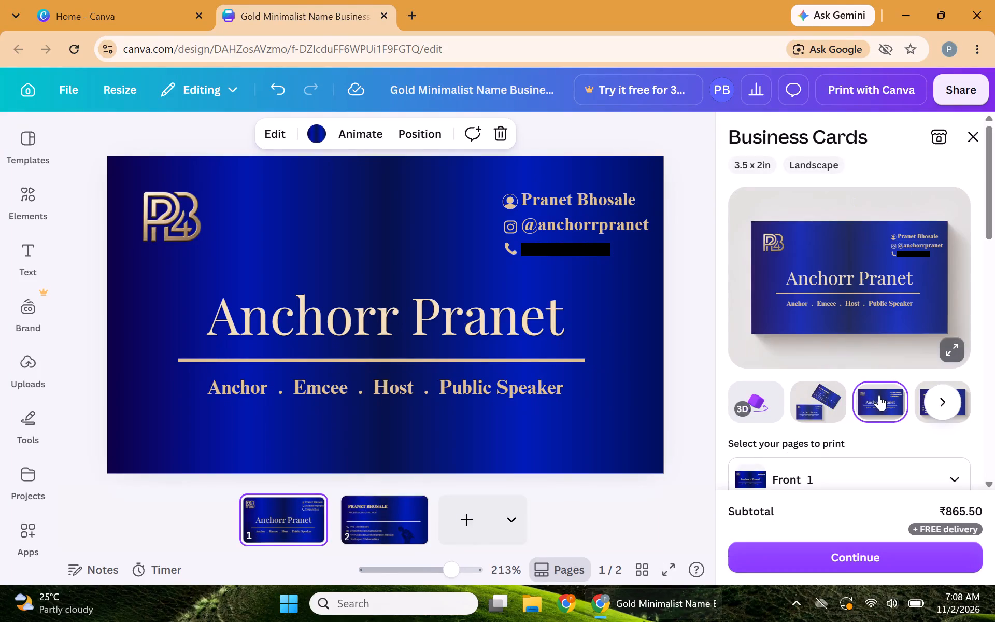
{"action": "left_click", "coordinate": [945, 401]}
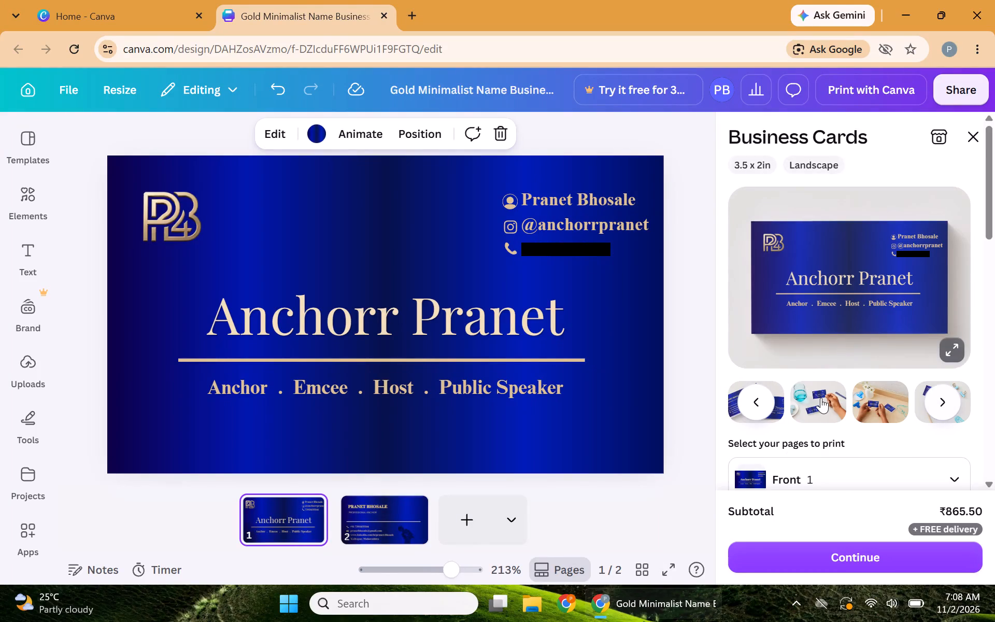
{"action": "left_click", "coordinate": [821, 398]}
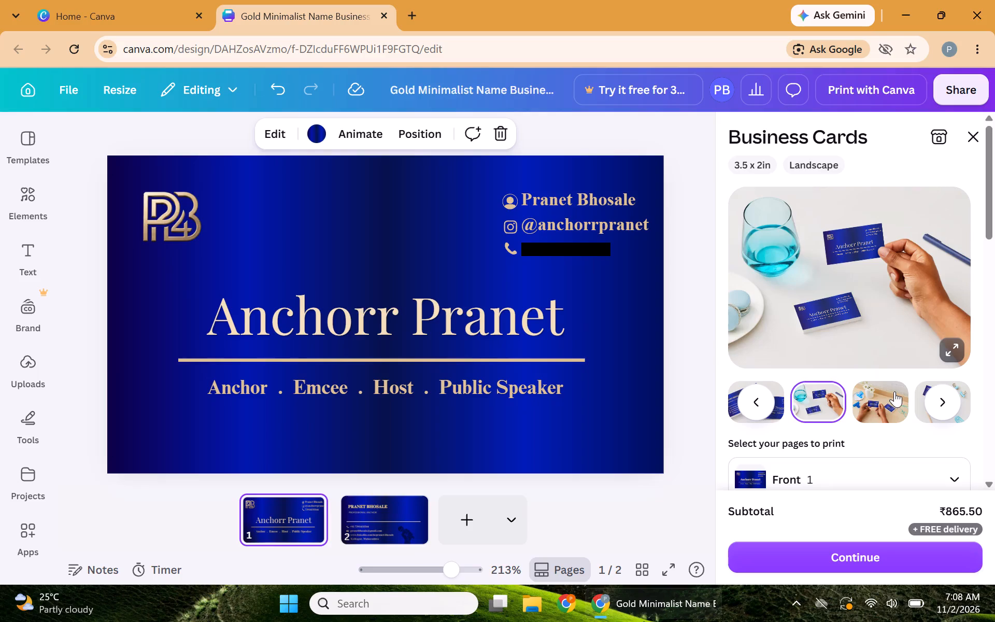
{"action": "left_click", "coordinate": [894, 391]}
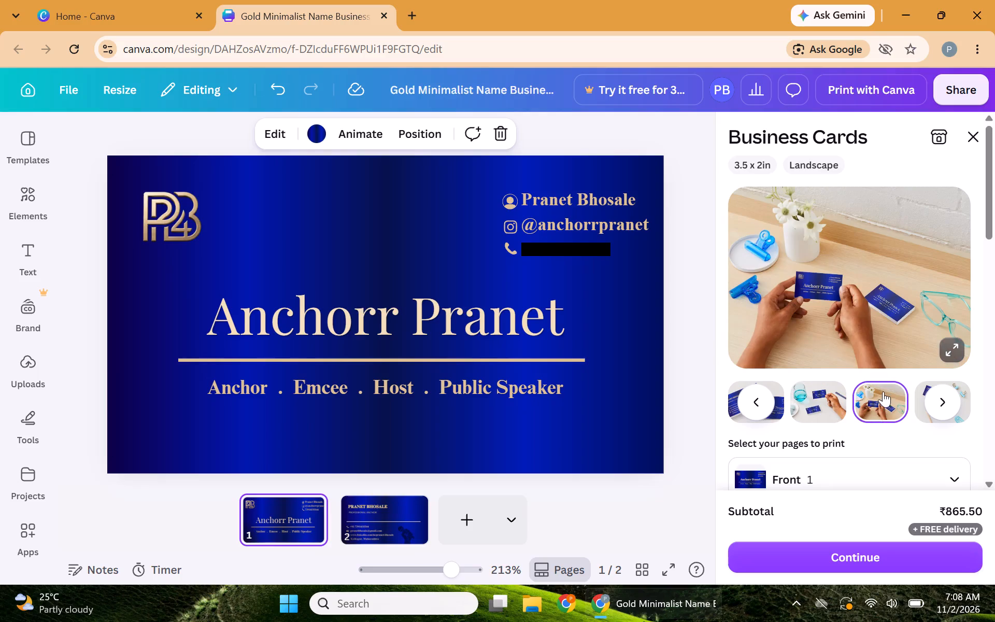
{"action": "left_click", "coordinate": [935, 398]}
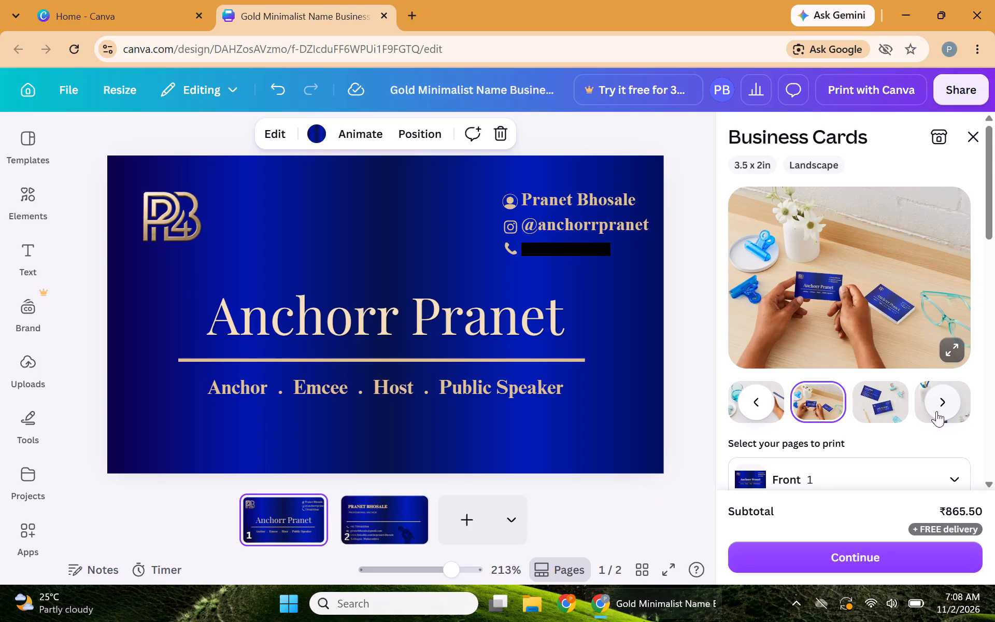
{"action": "left_click", "coordinate": [871, 406]}
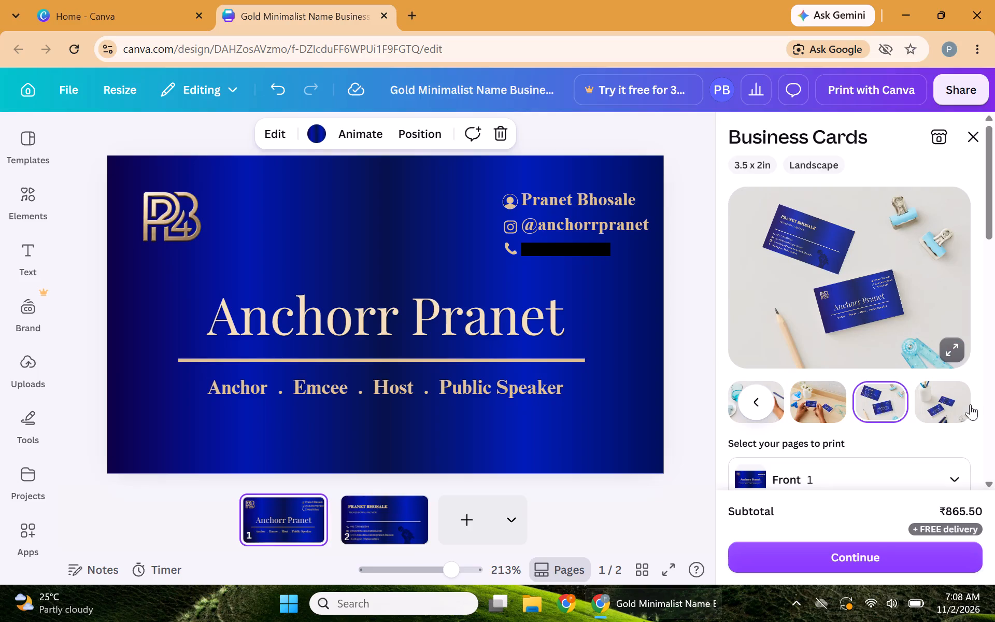
{"action": "left_click", "coordinate": [957, 408]}
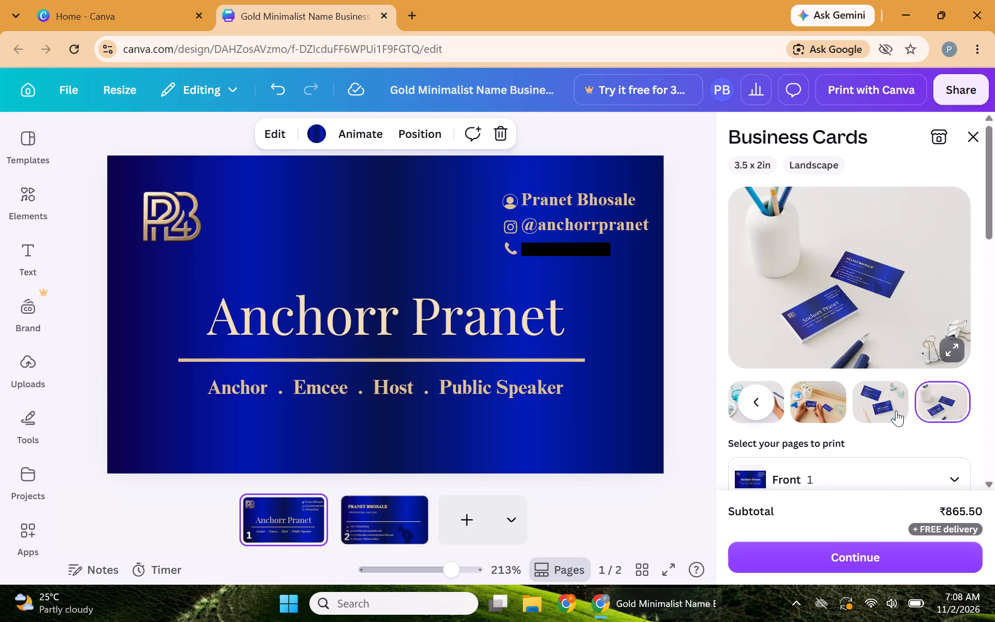
{"action": "left_click", "coordinate": [892, 408]}
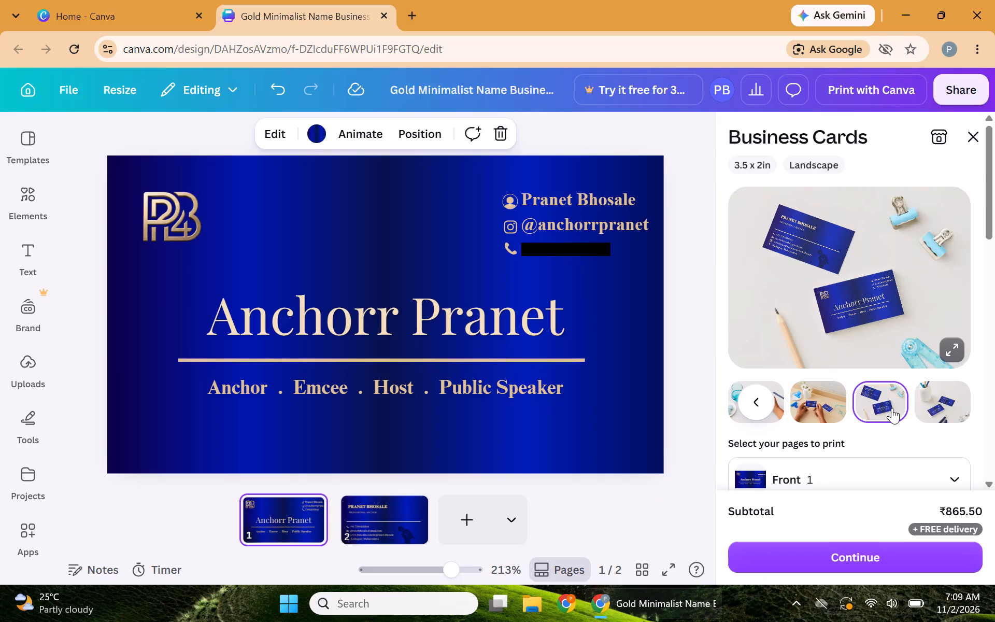
Search the elements for "sprinkal" and add the scattered dark dots graphic to page 1.
{"action": "left_click", "coordinate": [559, 361]}
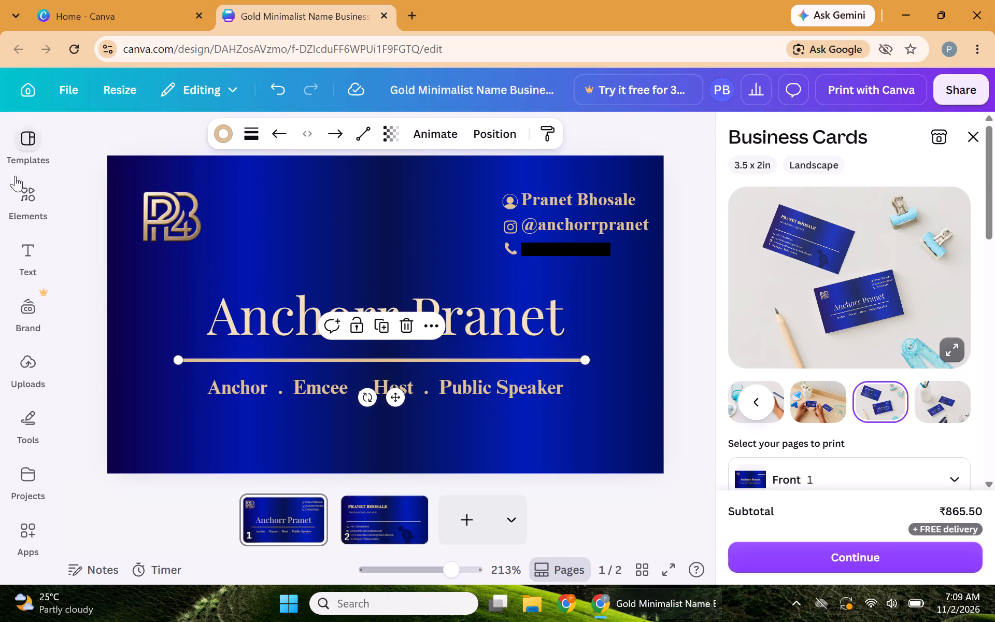
{"action": "left_click", "coordinate": [16, 205]}
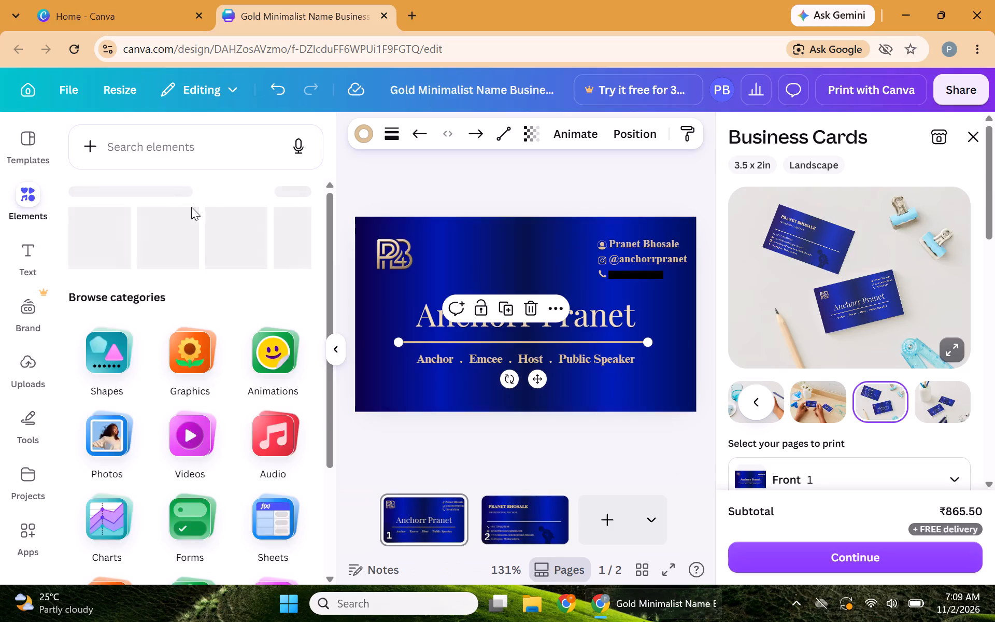
{"action": "left_click", "coordinate": [173, 152]}
{"action": "type", "text": "sprikal"}
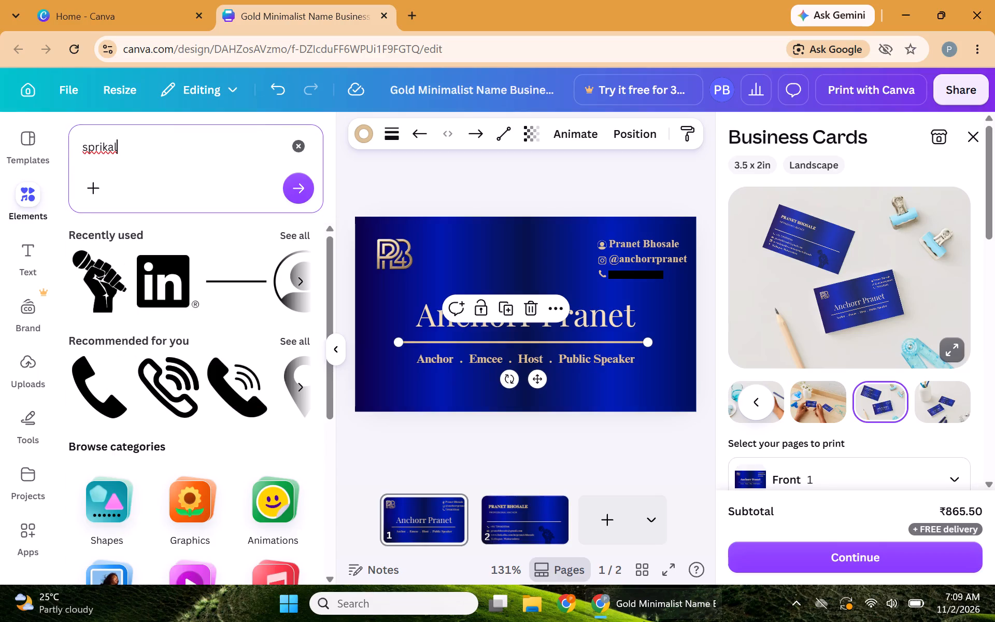
{"action": "key", "text": "BackSpace"}
{"action": "key", "text": "BackSpace"}
{"action": "key", "text": "BackSpace"}
{"action": "type", "text": "nkal"}
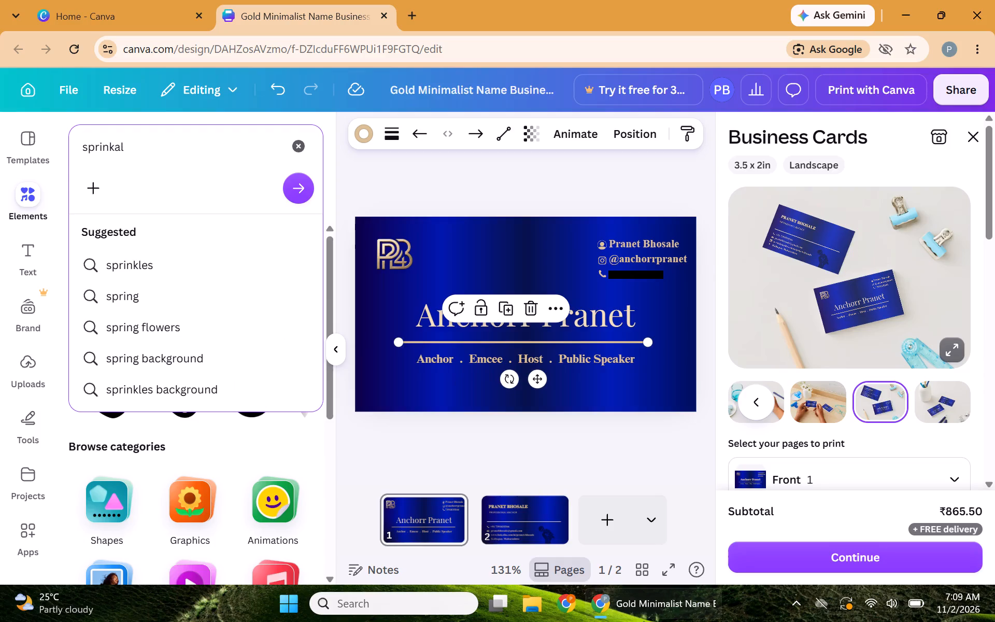
{"action": "key", "text": "Return"}
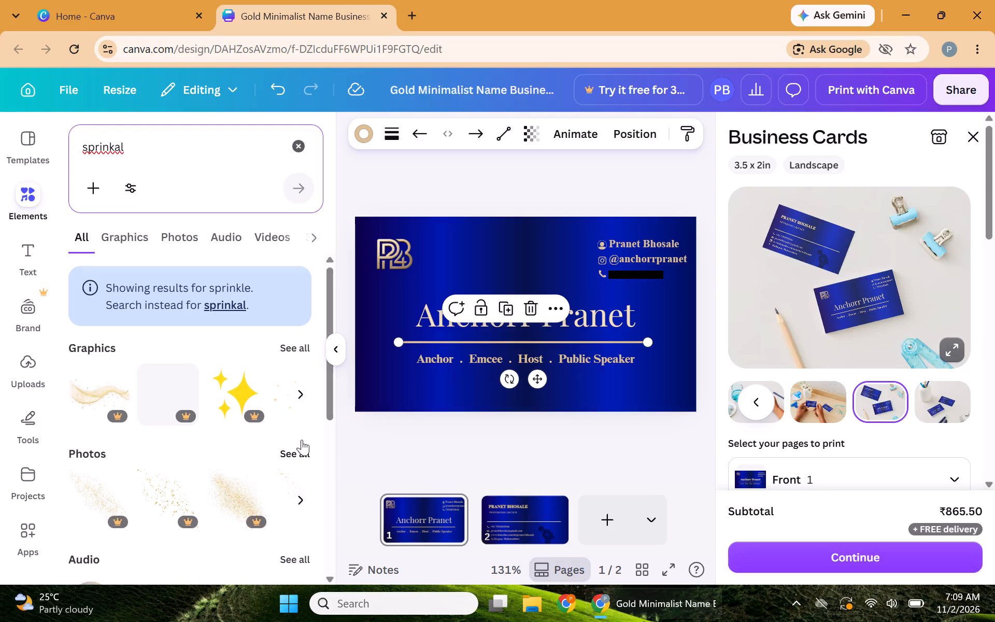
{"action": "left_click", "coordinate": [296, 389]}
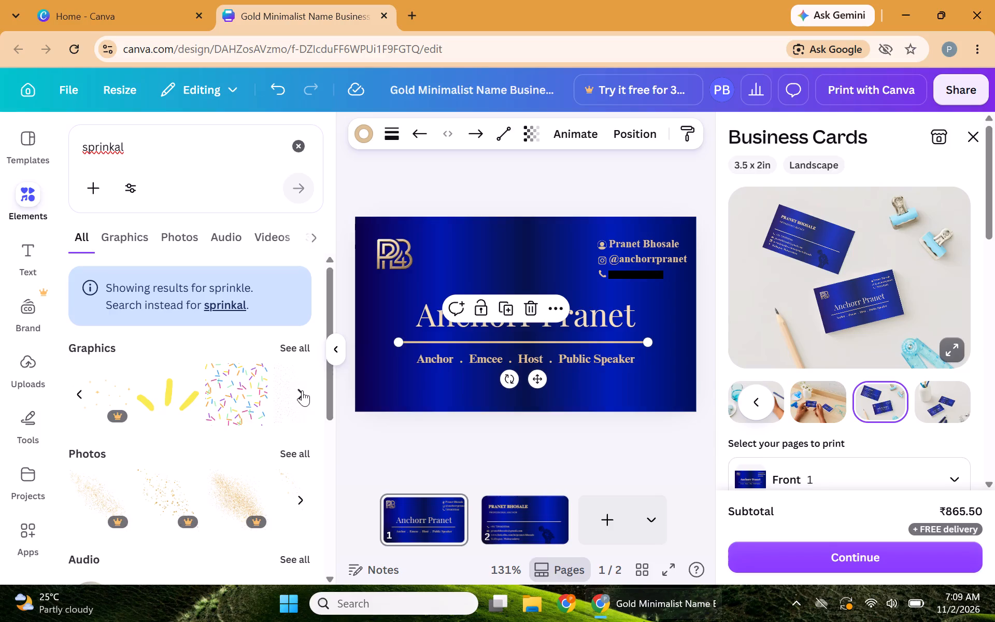
{"action": "left_click", "coordinate": [302, 390]}
{"action": "left_click", "coordinate": [302, 390]}
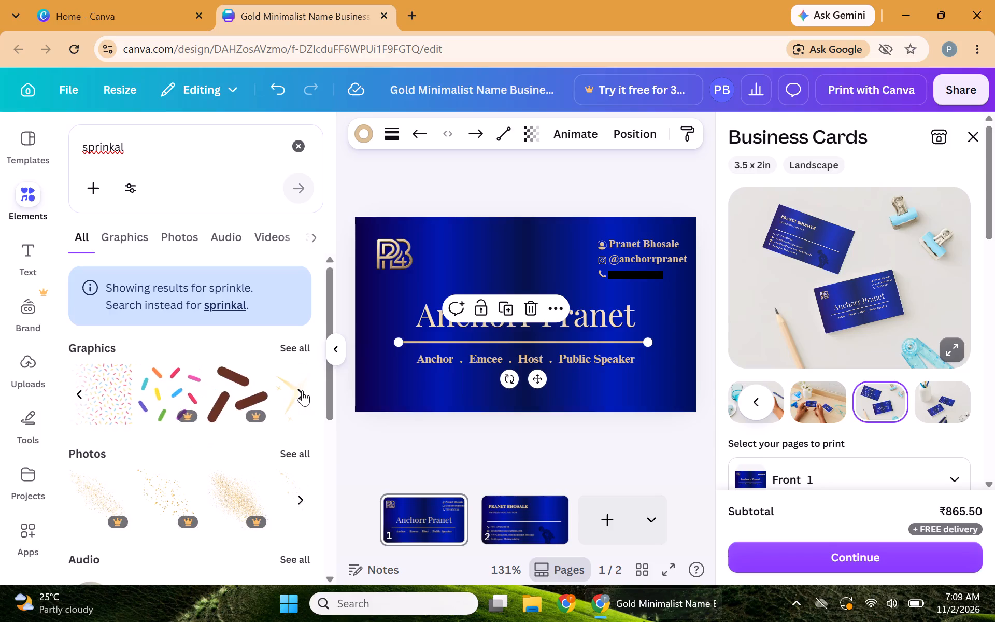
{"action": "left_click", "coordinate": [302, 390]}
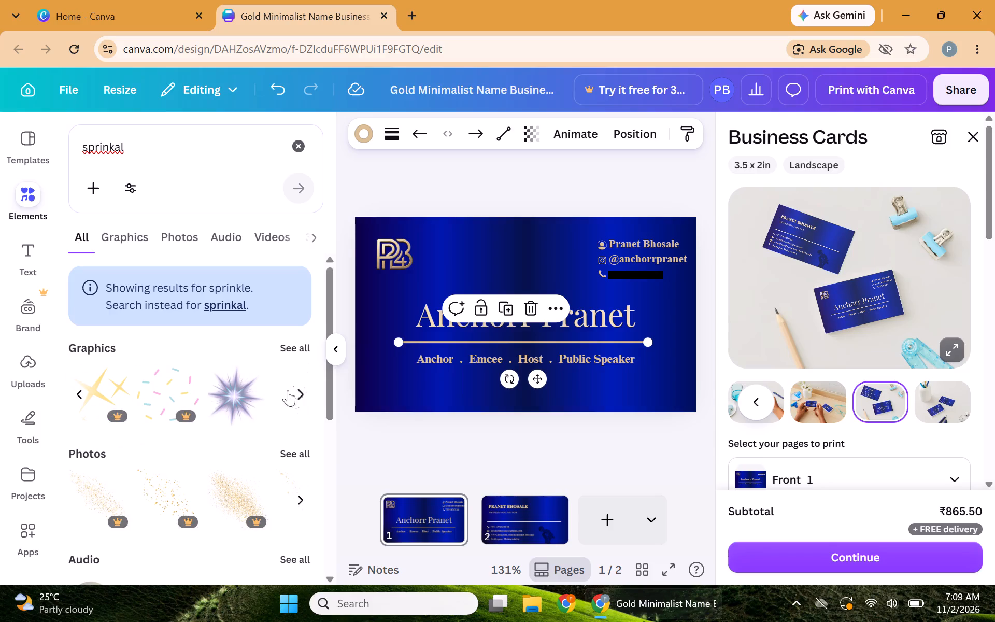
{"action": "left_click", "coordinate": [298, 394]}
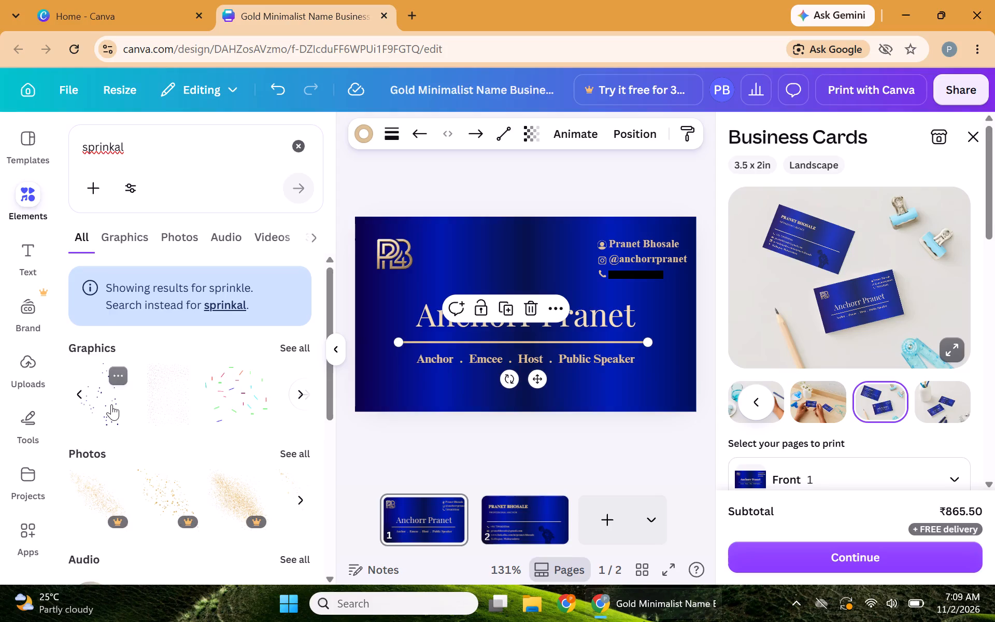
{"action": "left_click", "coordinate": [111, 404]}
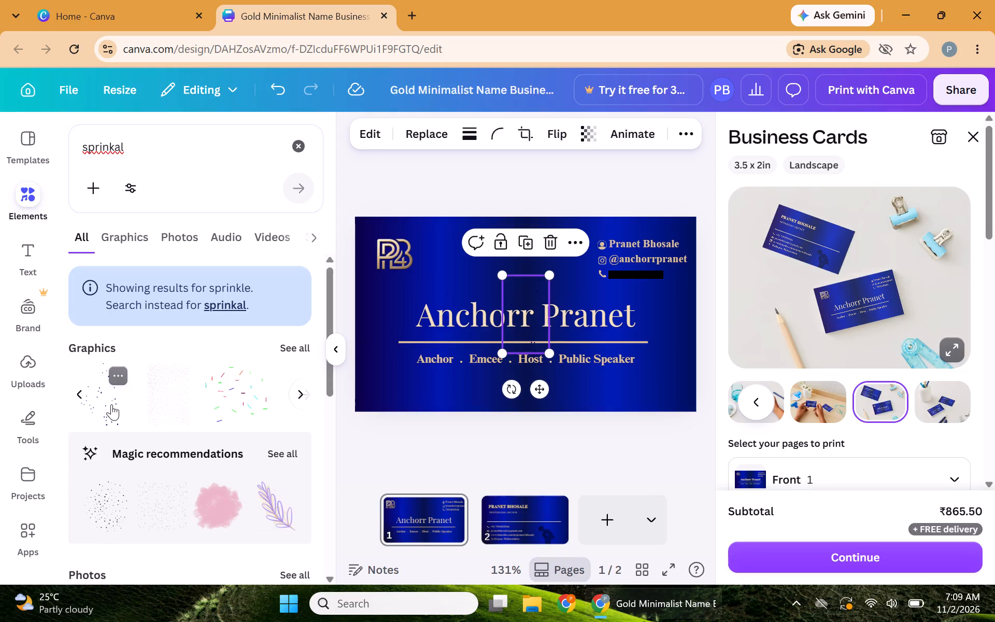
Recolor the scattered dots graphic on page 1 with the custom bright orange #FA8700.
{"action": "left_click", "coordinate": [486, 131]}
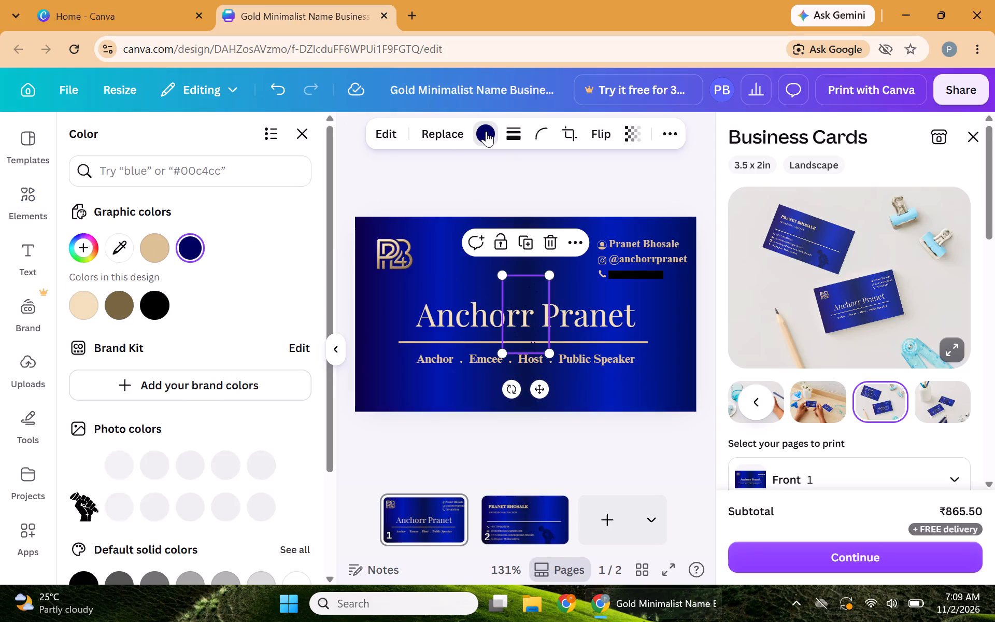
{"action": "left_click", "coordinate": [82, 247]}
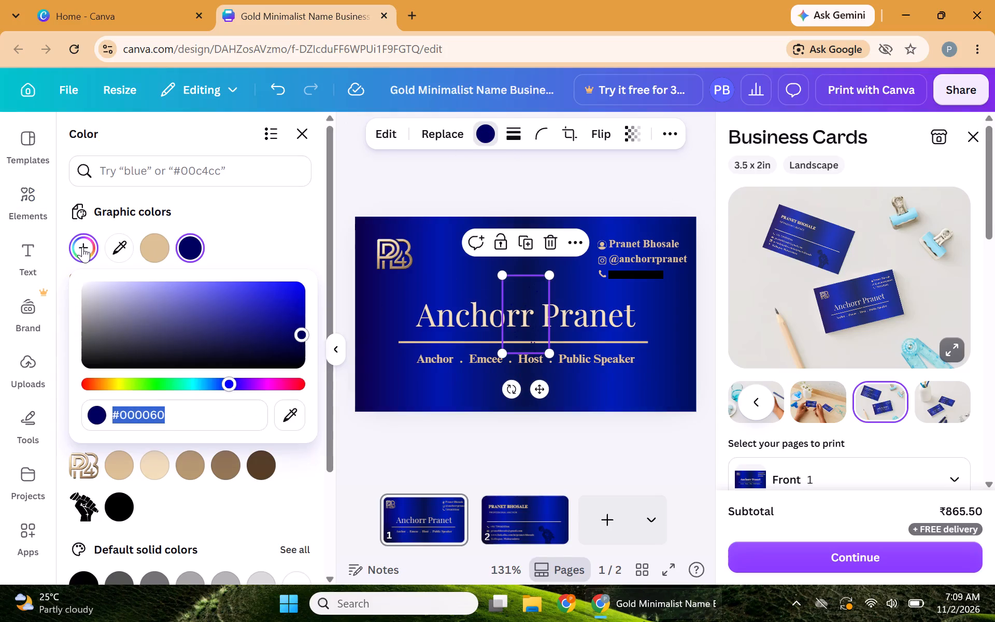
{"action": "left_click_drag", "start_coordinate": [231, 381], "coordinate": [216, 383]}
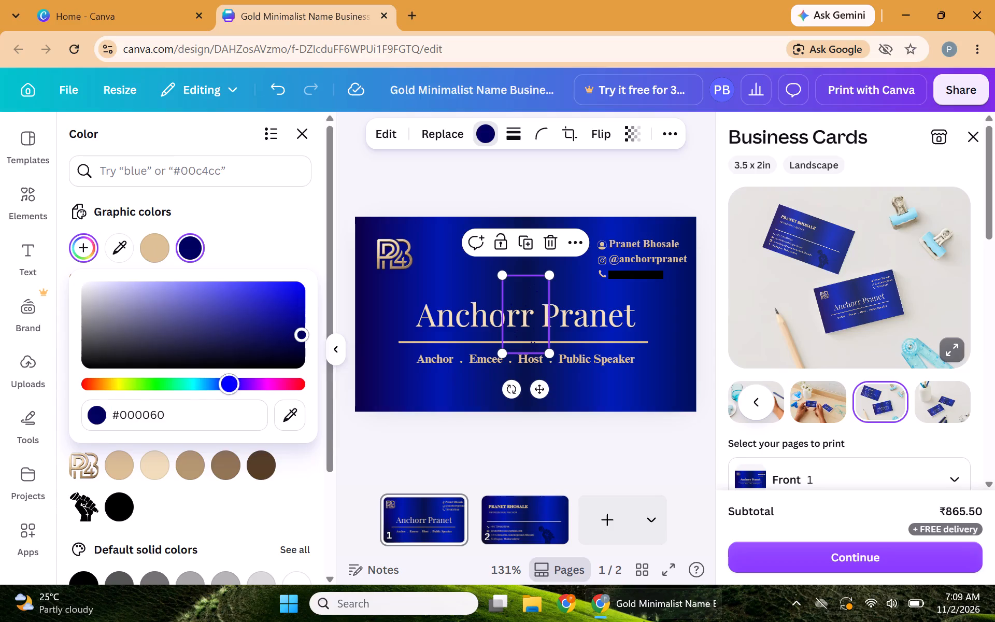
{"action": "left_click_drag", "start_coordinate": [216, 383], "coordinate": [101, 387]}
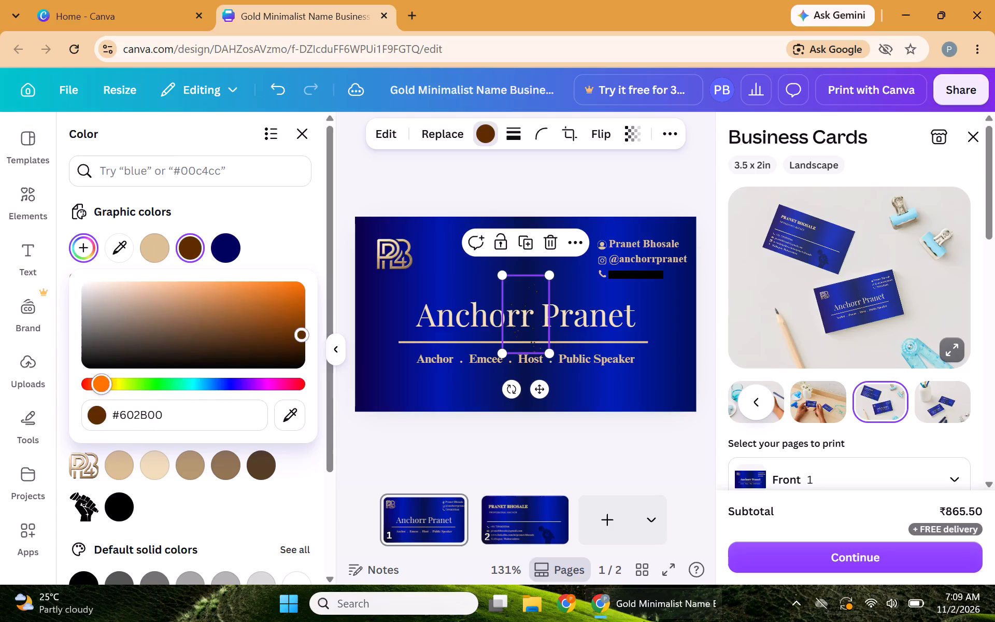
{"action": "left_click_drag", "start_coordinate": [101, 387], "coordinate": [106, 387]}
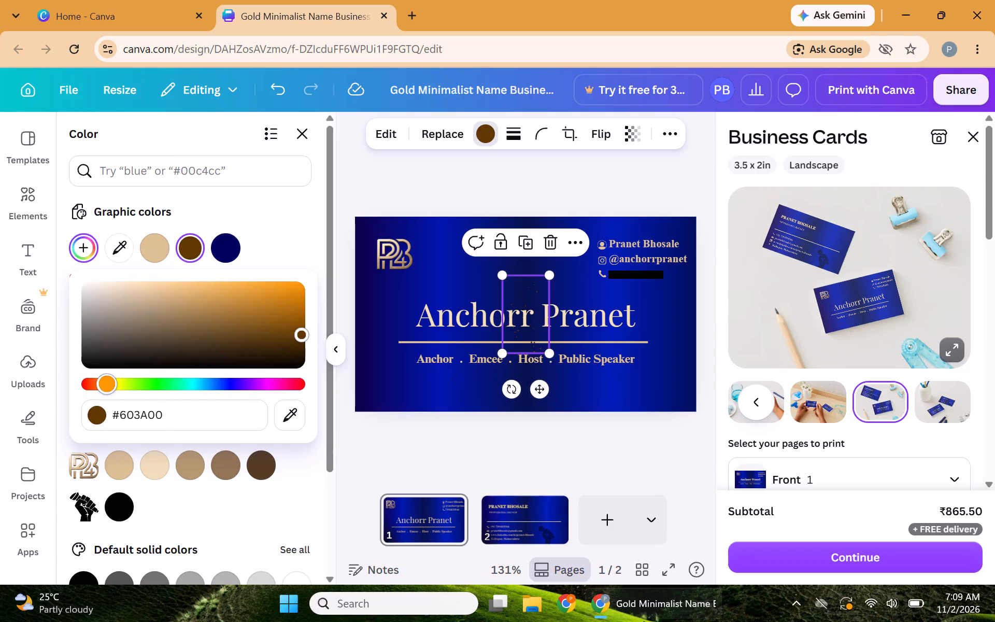
{"action": "left_click_drag", "start_coordinate": [106, 387], "coordinate": [96, 387]}
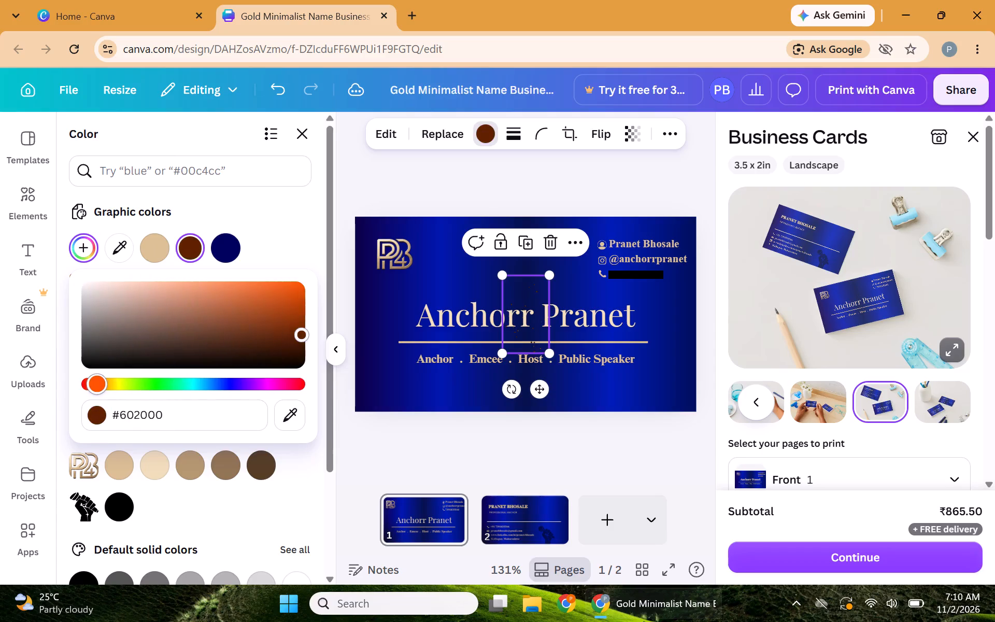
{"action": "left_click_drag", "start_coordinate": [96, 387], "coordinate": [103, 387]}
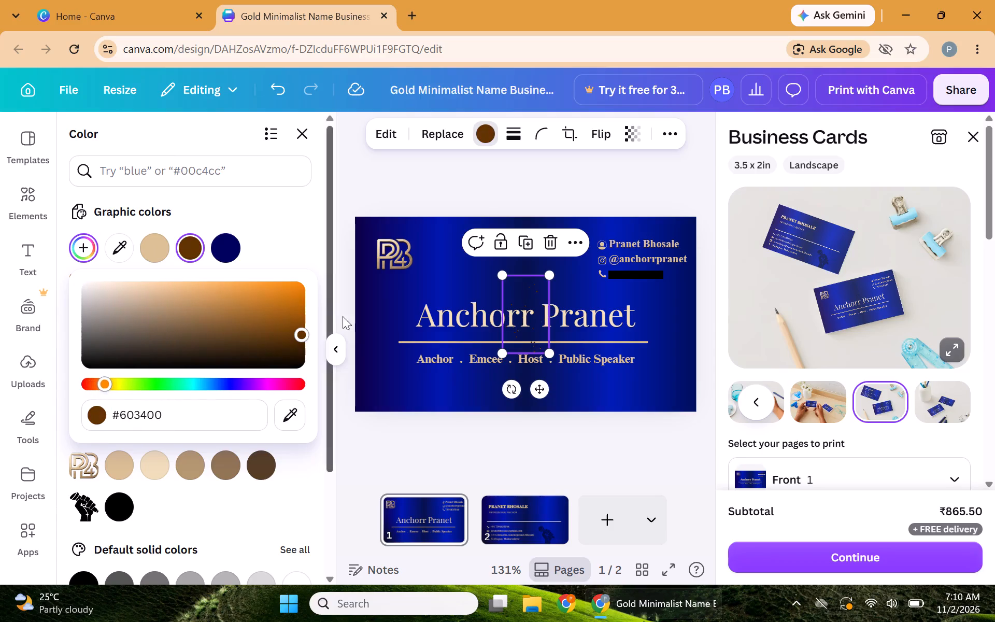
{"action": "left_click_drag", "start_coordinate": [303, 332], "coordinate": [292, 307]}
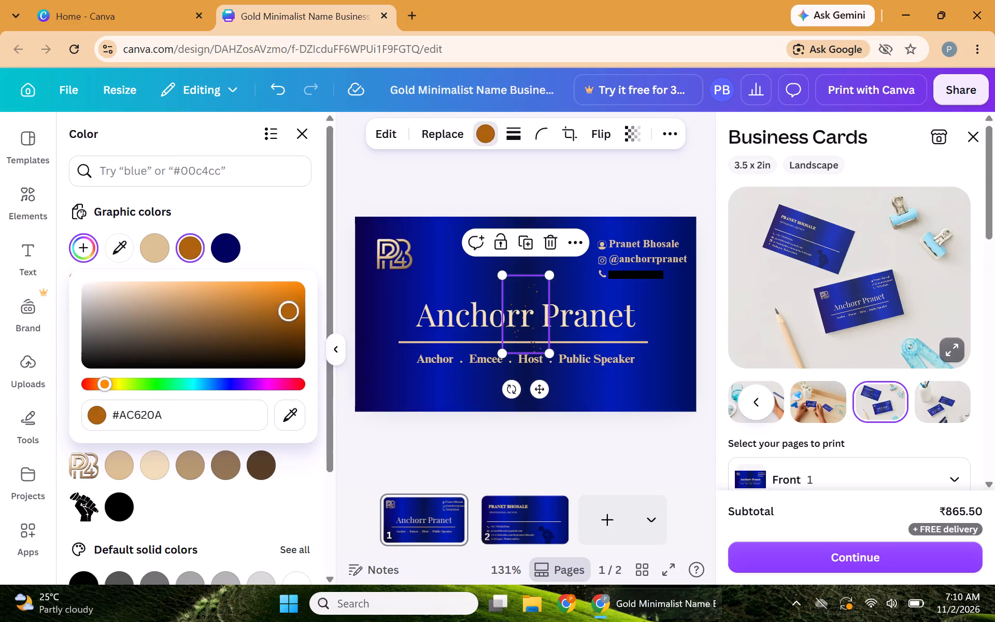
{"action": "left_click_drag", "start_coordinate": [292, 307], "coordinate": [281, 280]}
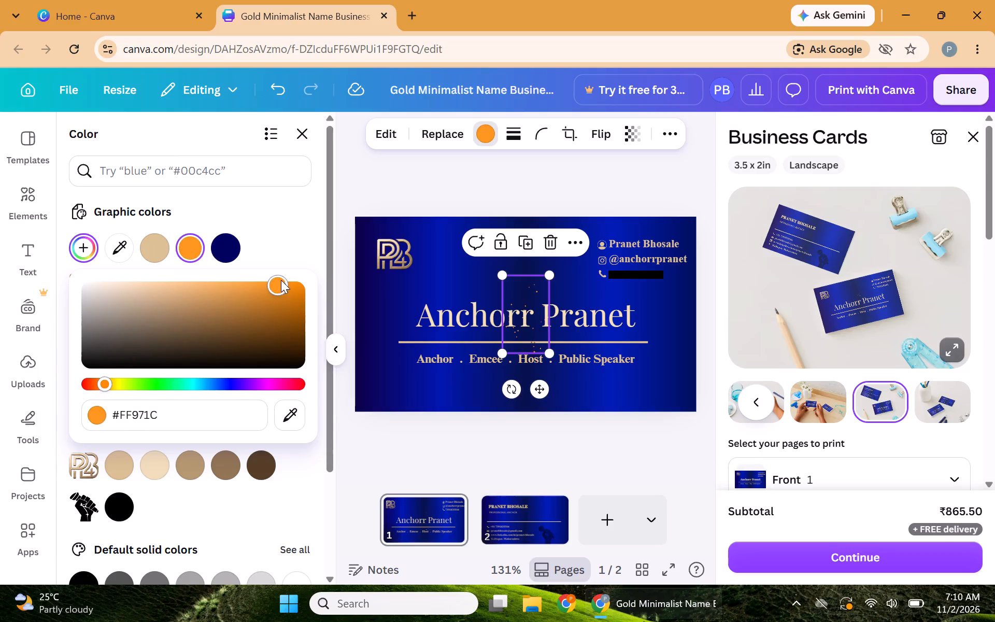
{"action": "left_click_drag", "start_coordinate": [281, 280], "coordinate": [306, 284]}
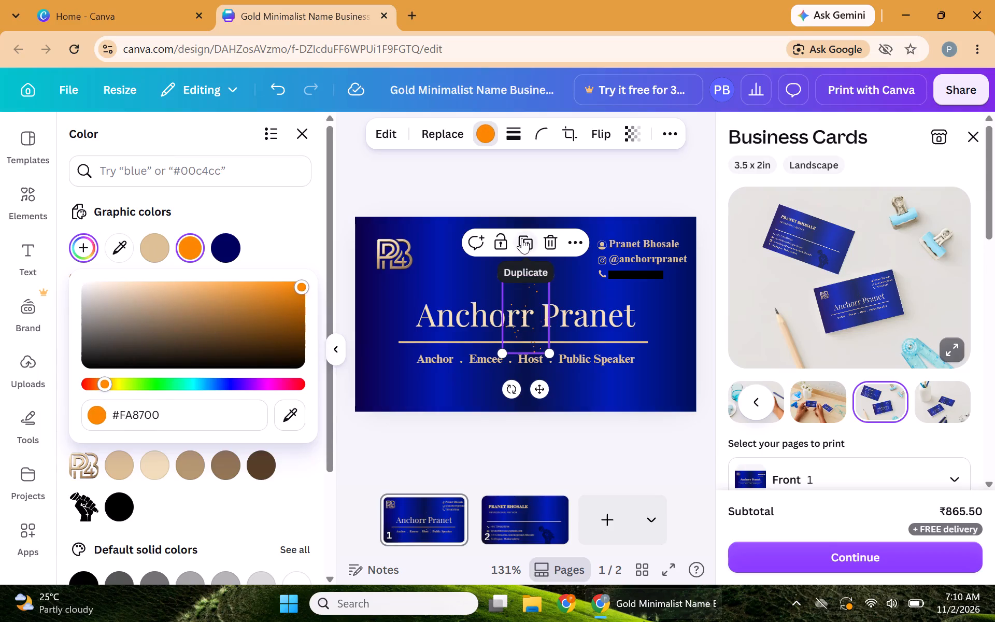
Place the orange dots graphic at the card's lower-left corner and enlarge it to about the full card height.
{"action": "left_click_drag", "start_coordinate": [541, 387], "coordinate": [394, 429]}
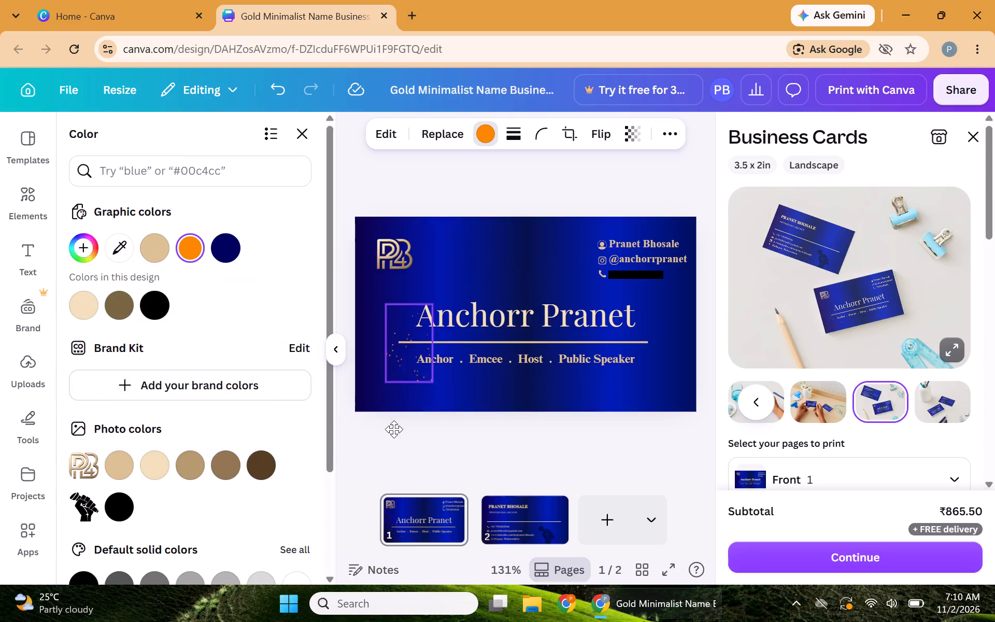
{"action": "left_click_drag", "start_coordinate": [394, 429], "coordinate": [396, 442]}
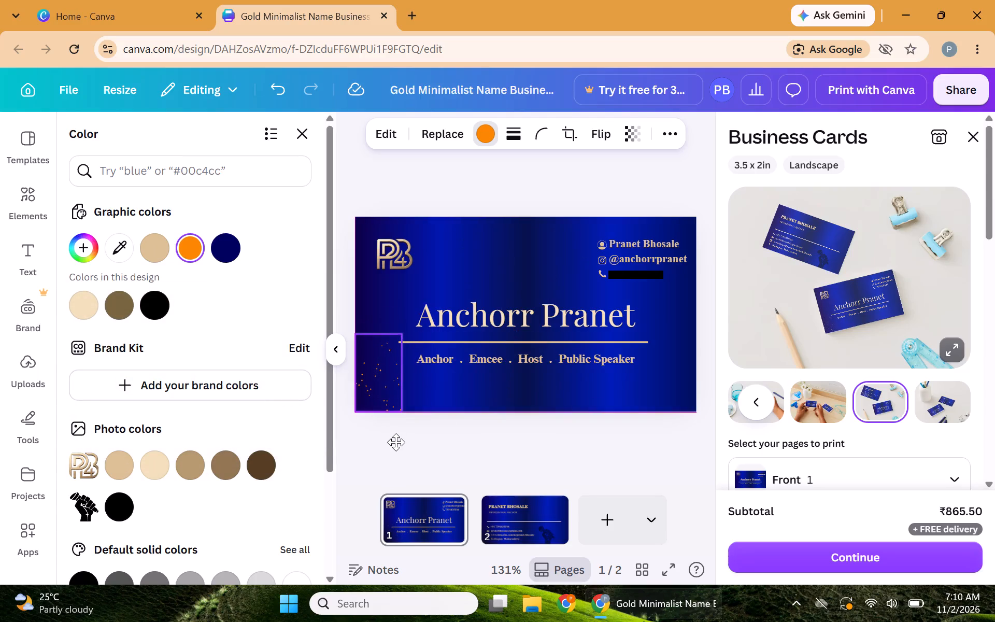
{"action": "left_click_drag", "start_coordinate": [396, 442], "coordinate": [396, 441]}
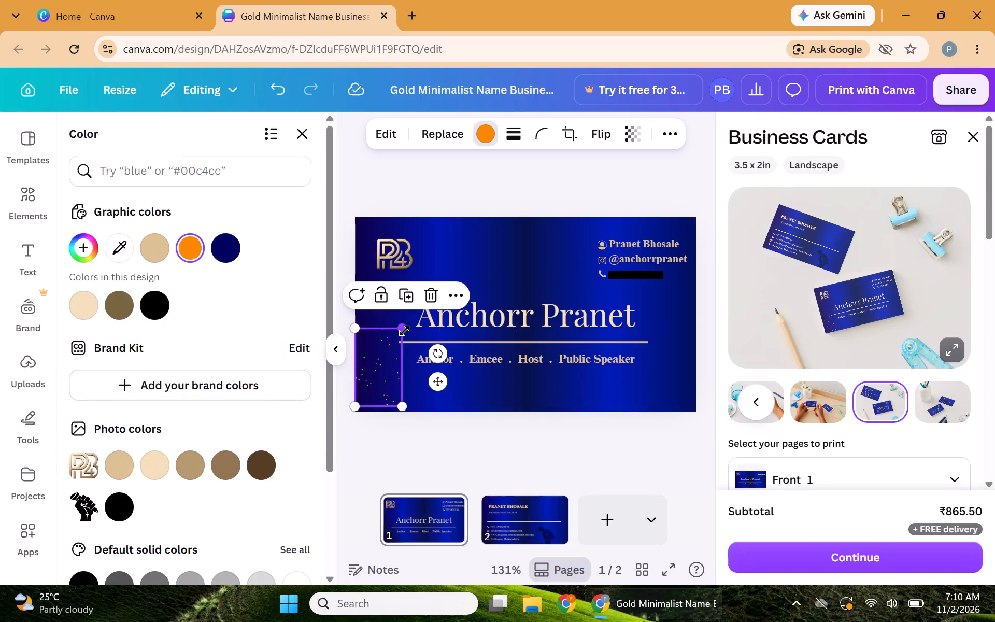
{"action": "left_click_drag", "start_coordinate": [404, 331], "coordinate": [543, 276]}
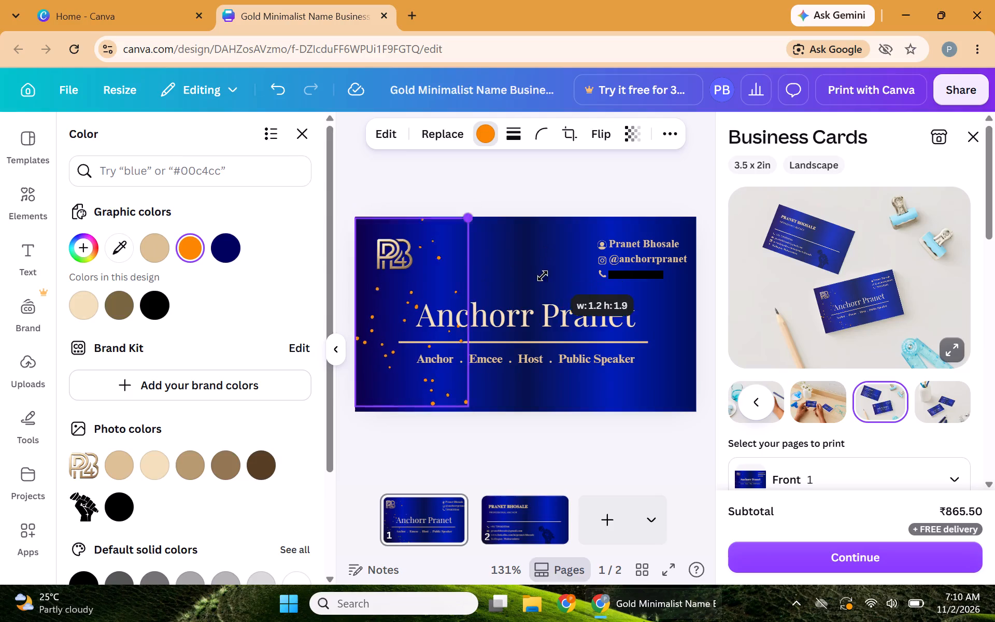
{"action": "left_click_drag", "start_coordinate": [543, 276], "coordinate": [558, 265]}
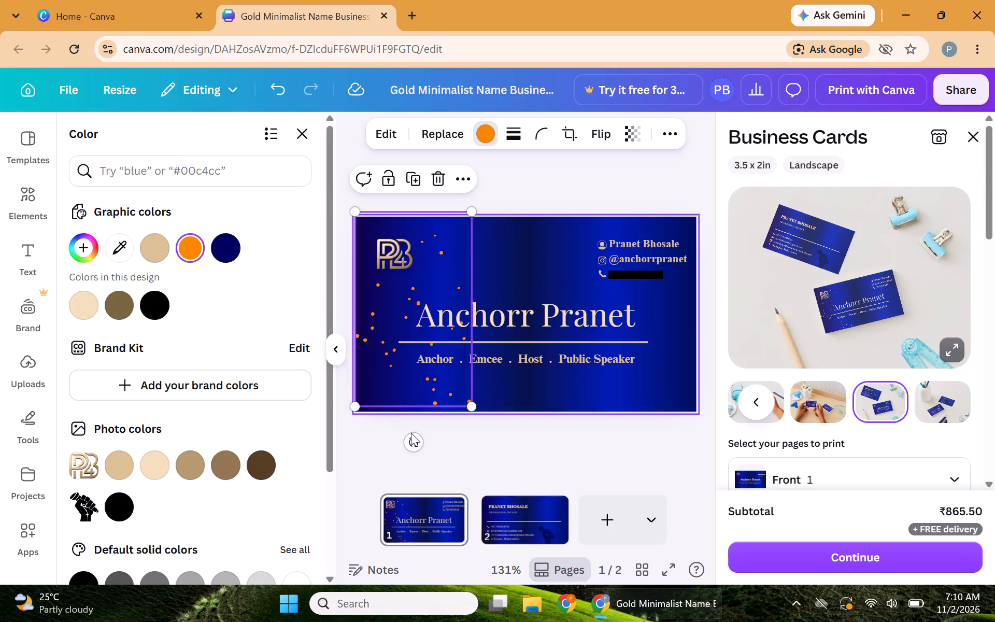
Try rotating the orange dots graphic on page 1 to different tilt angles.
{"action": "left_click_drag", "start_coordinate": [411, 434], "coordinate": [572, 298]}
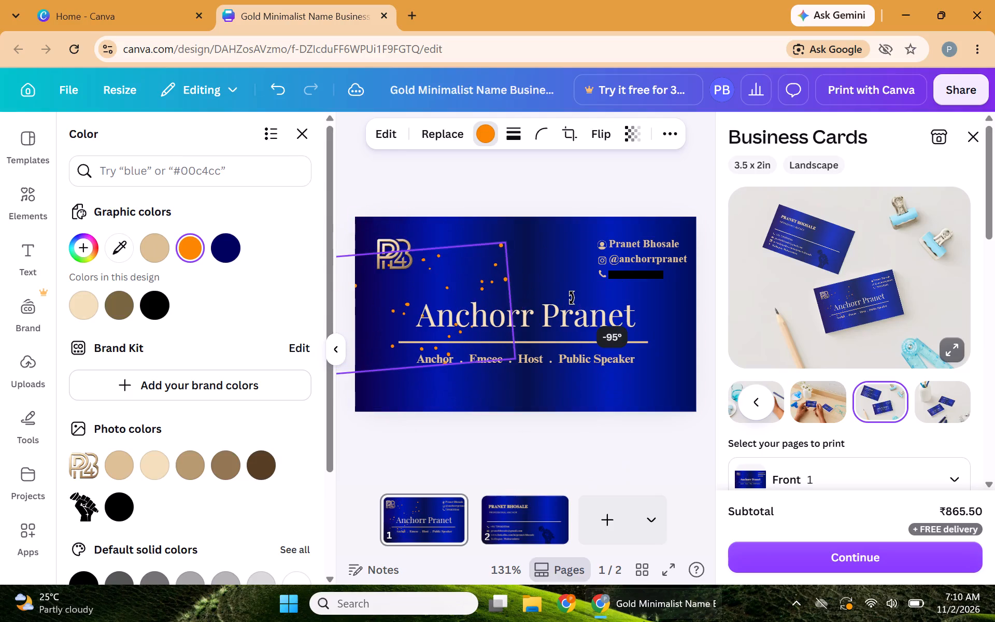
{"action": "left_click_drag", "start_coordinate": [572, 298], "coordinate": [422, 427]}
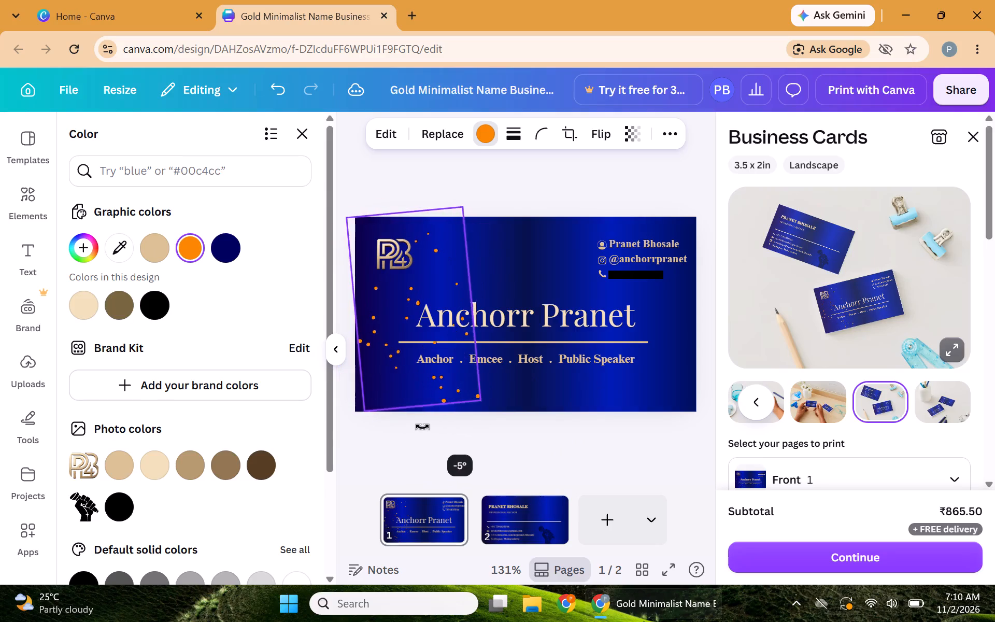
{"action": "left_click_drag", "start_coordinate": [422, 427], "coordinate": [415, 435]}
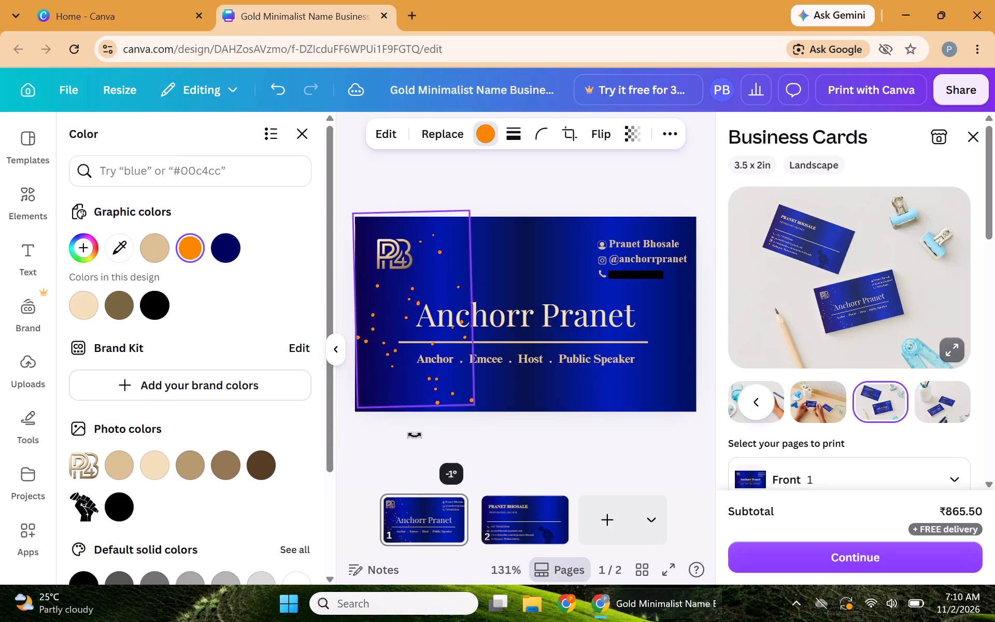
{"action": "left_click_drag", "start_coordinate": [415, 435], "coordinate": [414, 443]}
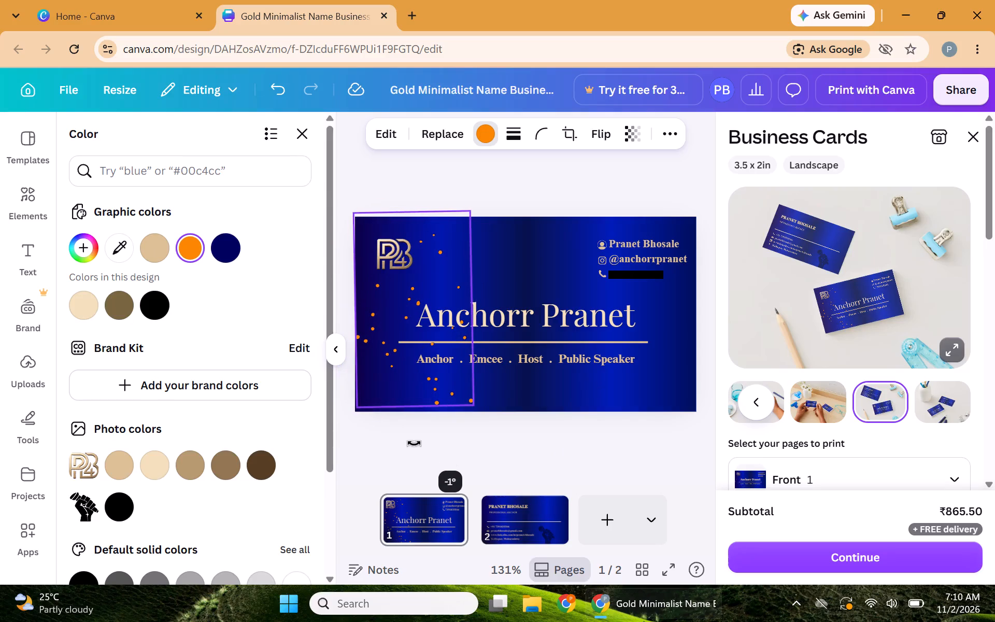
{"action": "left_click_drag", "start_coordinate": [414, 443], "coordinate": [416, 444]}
Shift the orange dots graphic slightly past the card's left edge and straighten it upright.
{"action": "left_click", "coordinate": [406, 332]}
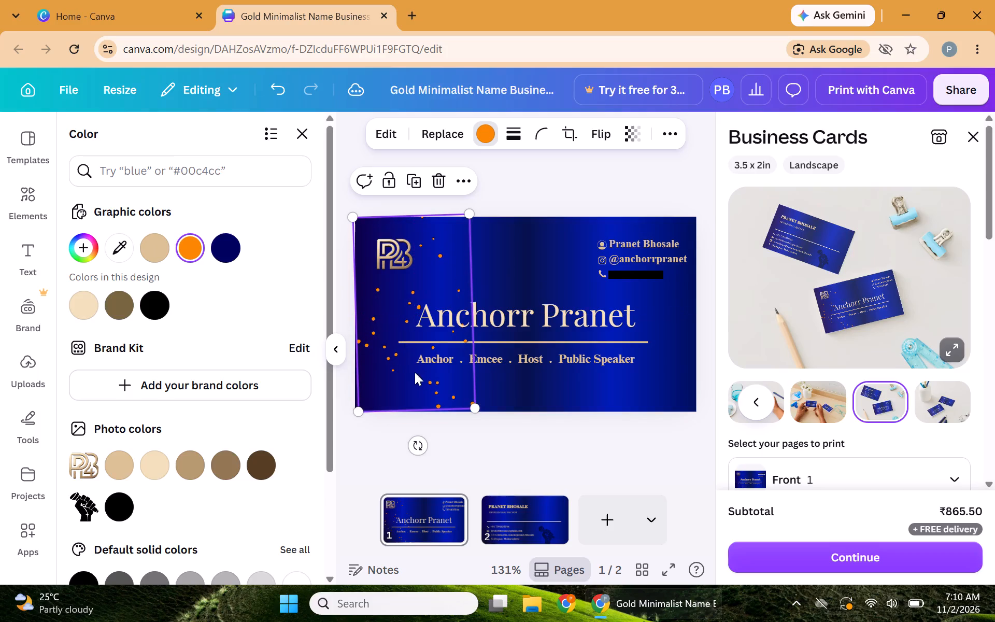
{"action": "left_click_drag", "start_coordinate": [391, 334], "coordinate": [381, 336]}
{"action": "left_click_drag", "start_coordinate": [381, 336], "coordinate": [340, 338]}
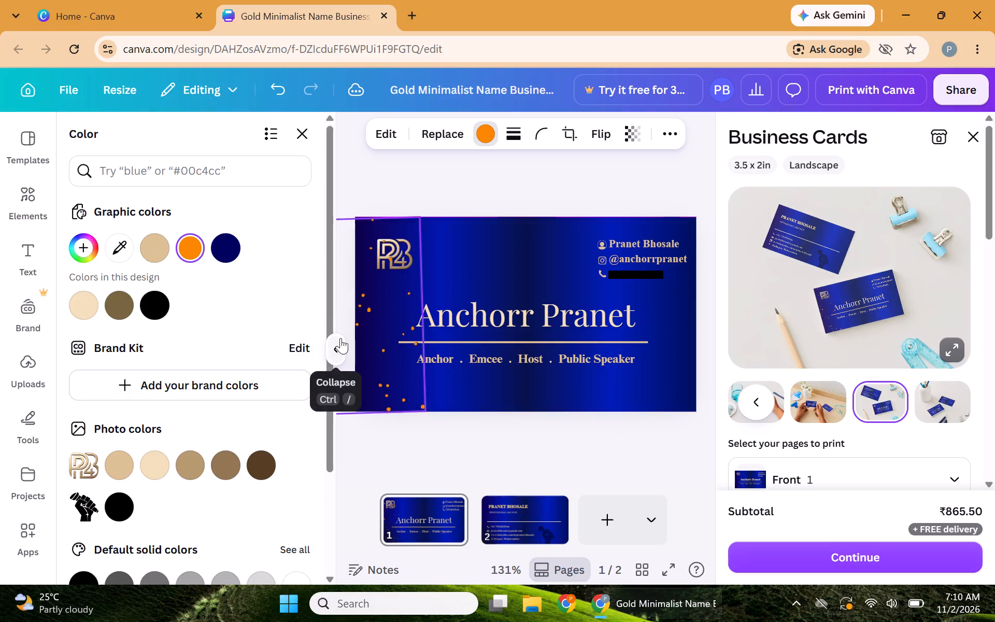
{"action": "left_click_drag", "start_coordinate": [340, 338], "coordinate": [375, 331]}
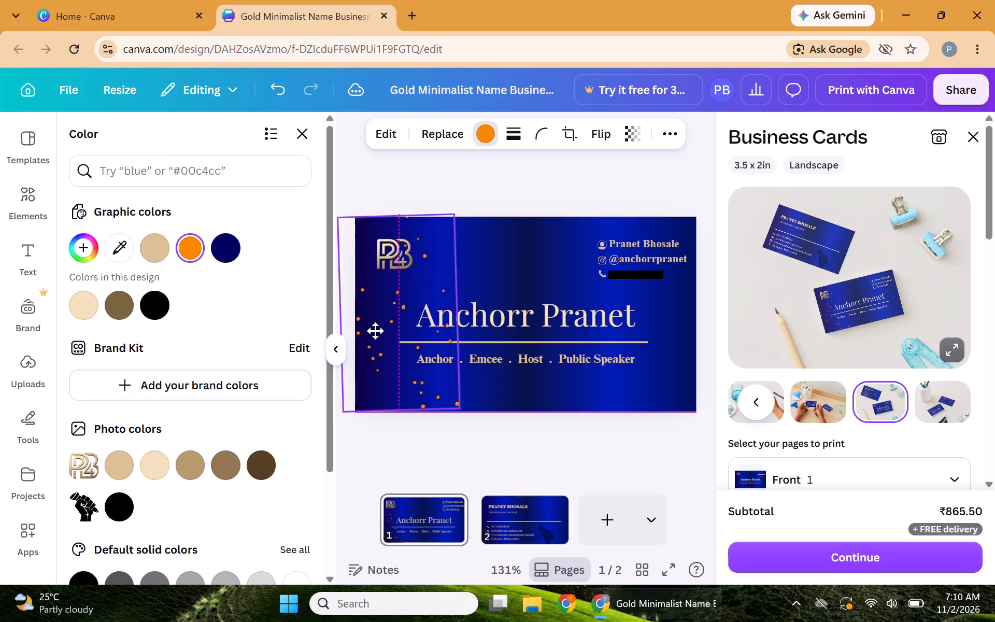
{"action": "left_click_drag", "start_coordinate": [375, 331], "coordinate": [374, 337]}
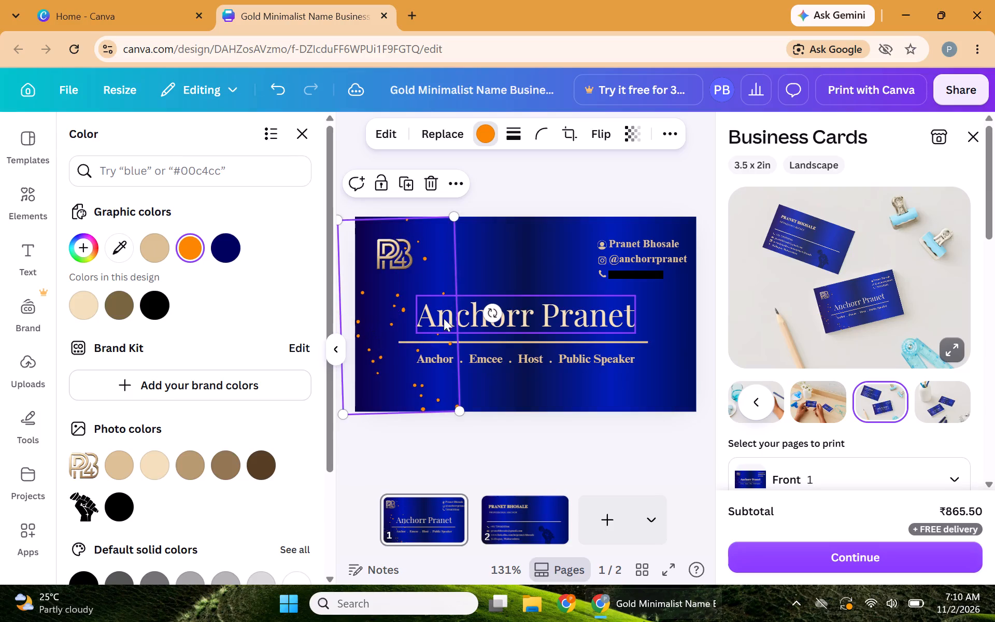
{"action": "left_click_drag", "start_coordinate": [489, 310], "coordinate": [493, 315]}
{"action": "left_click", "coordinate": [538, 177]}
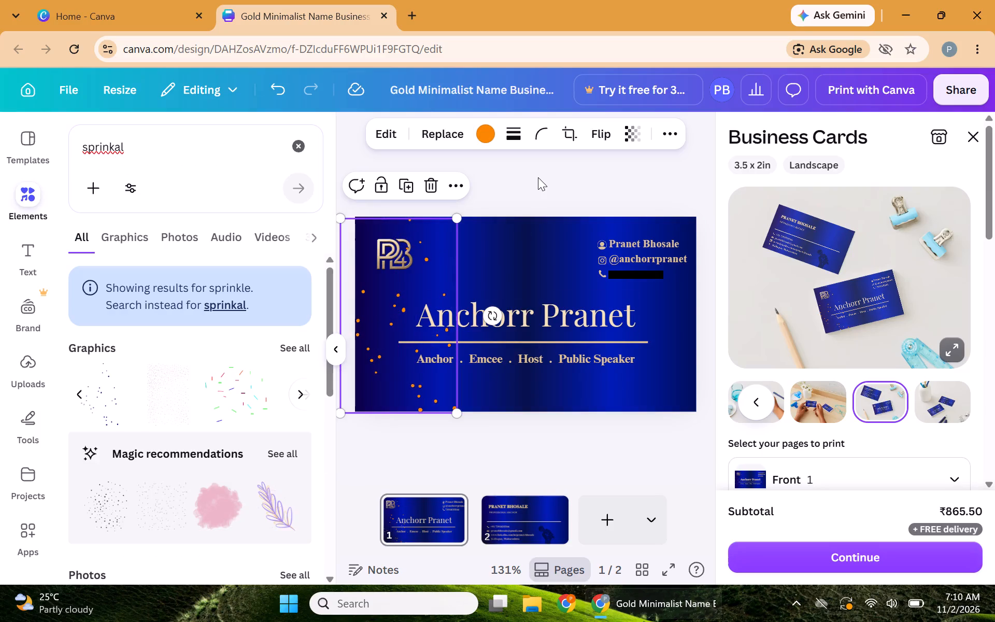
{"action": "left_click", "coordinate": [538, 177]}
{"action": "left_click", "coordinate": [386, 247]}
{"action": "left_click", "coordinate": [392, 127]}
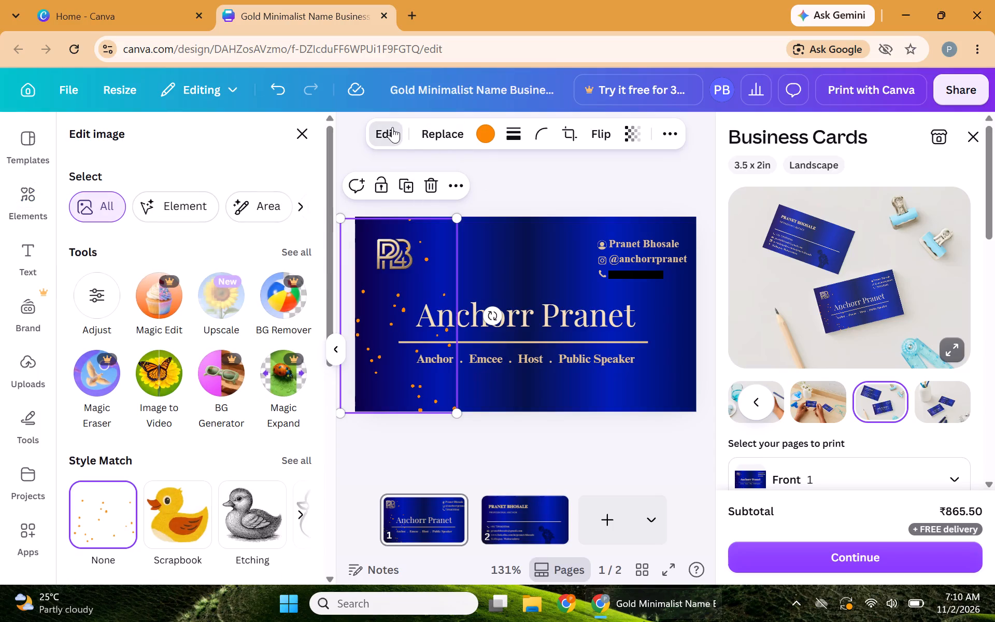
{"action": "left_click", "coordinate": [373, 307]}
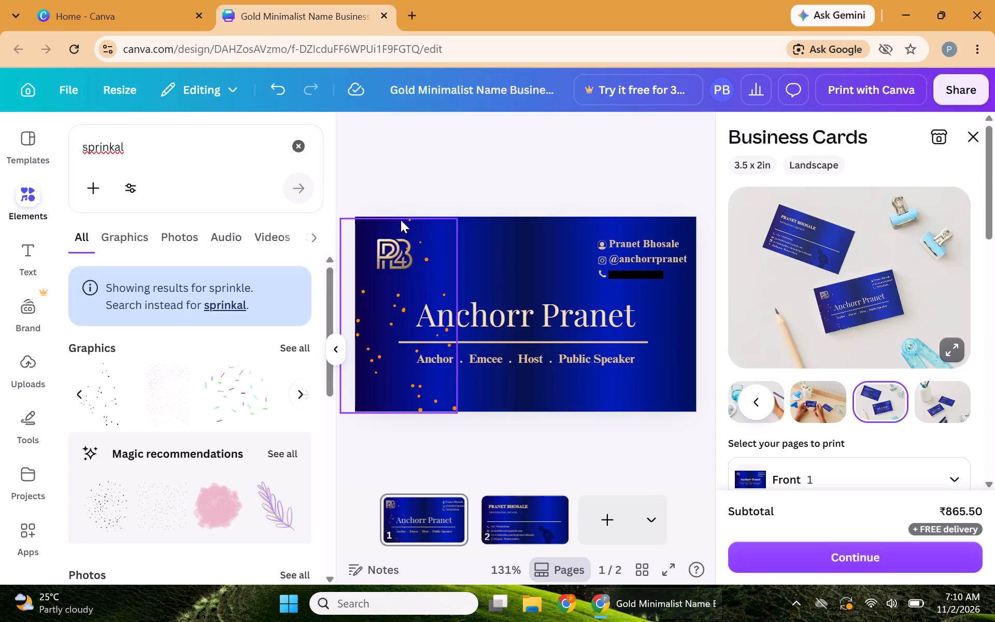
Duplicate the orange dots graphic and align the copy along the card's right edge at full card height.
{"action": "left_click", "coordinate": [400, 229]}
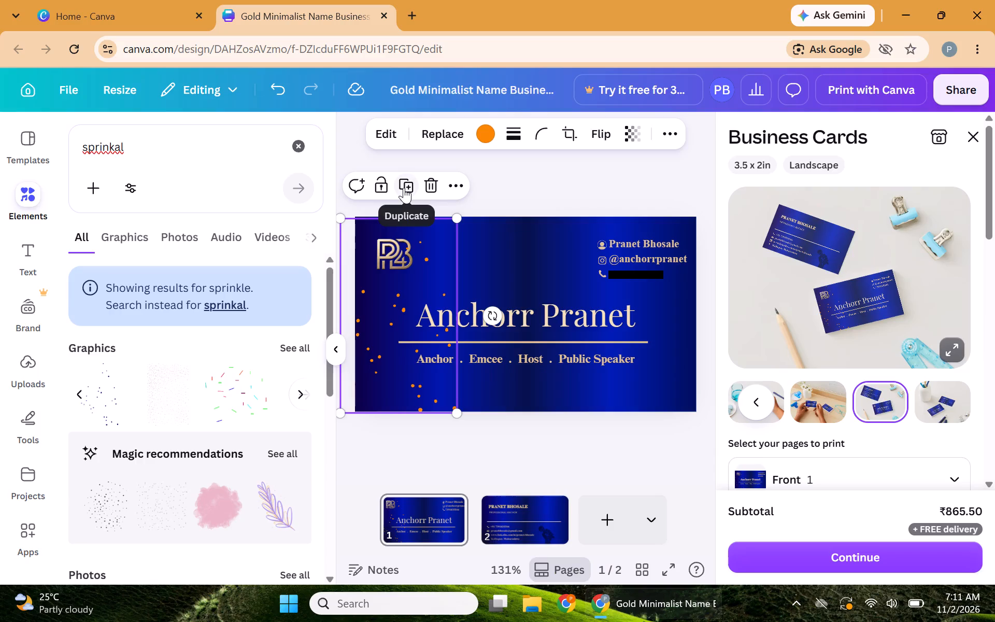
{"action": "left_click", "coordinate": [404, 188]}
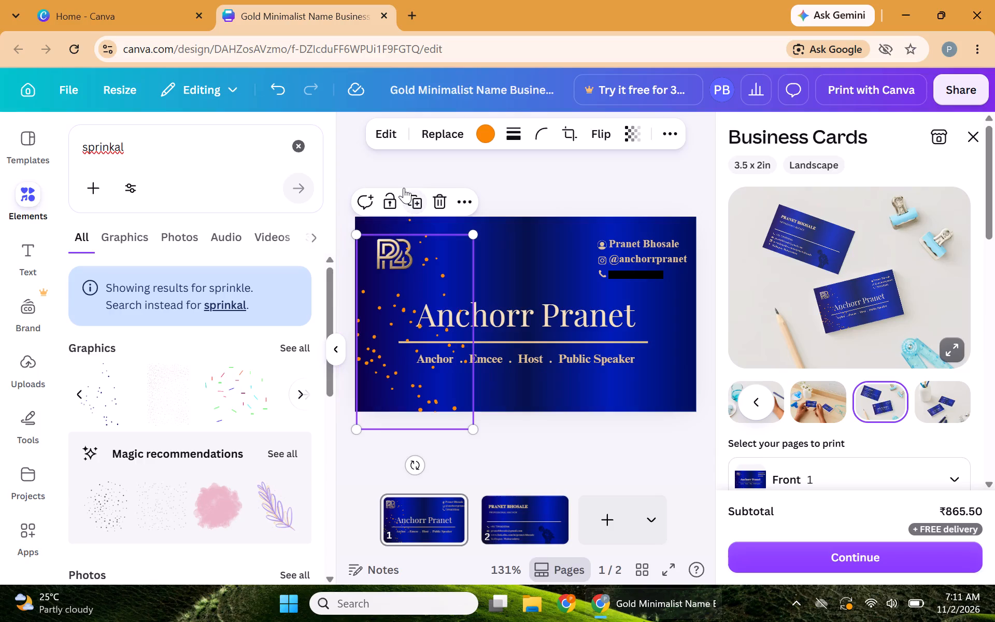
{"action": "left_click_drag", "start_coordinate": [418, 303], "coordinate": [642, 295]}
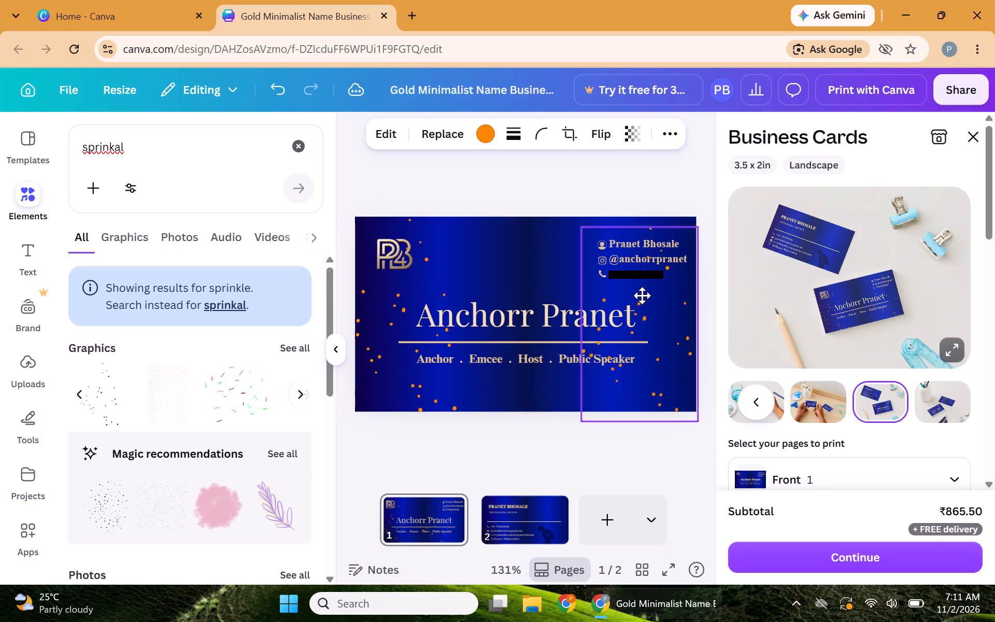
{"action": "left_click_drag", "start_coordinate": [642, 295], "coordinate": [643, 287]}
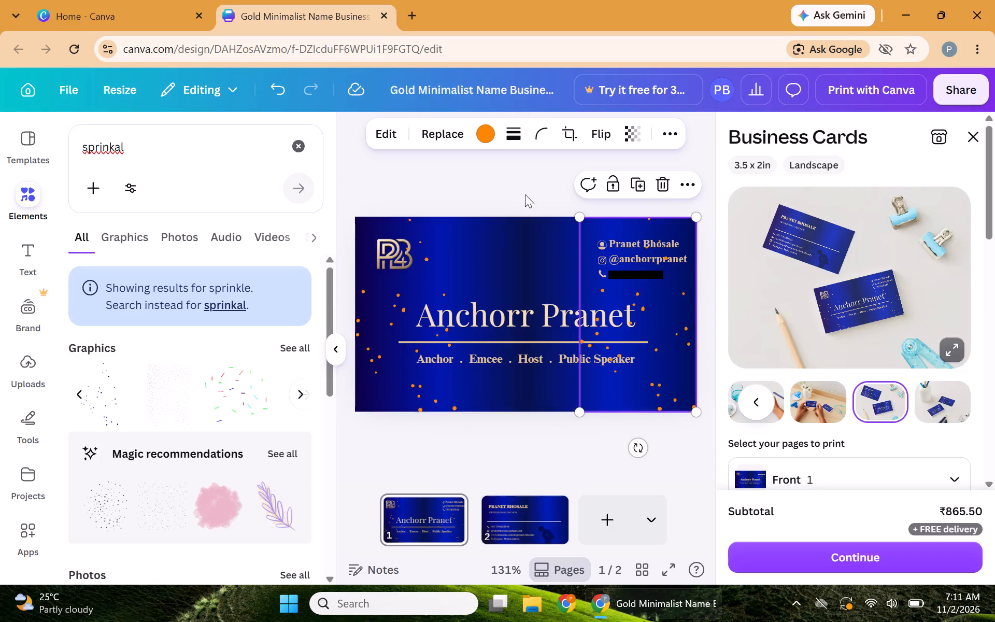
{"action": "left_click", "coordinate": [493, 150]}
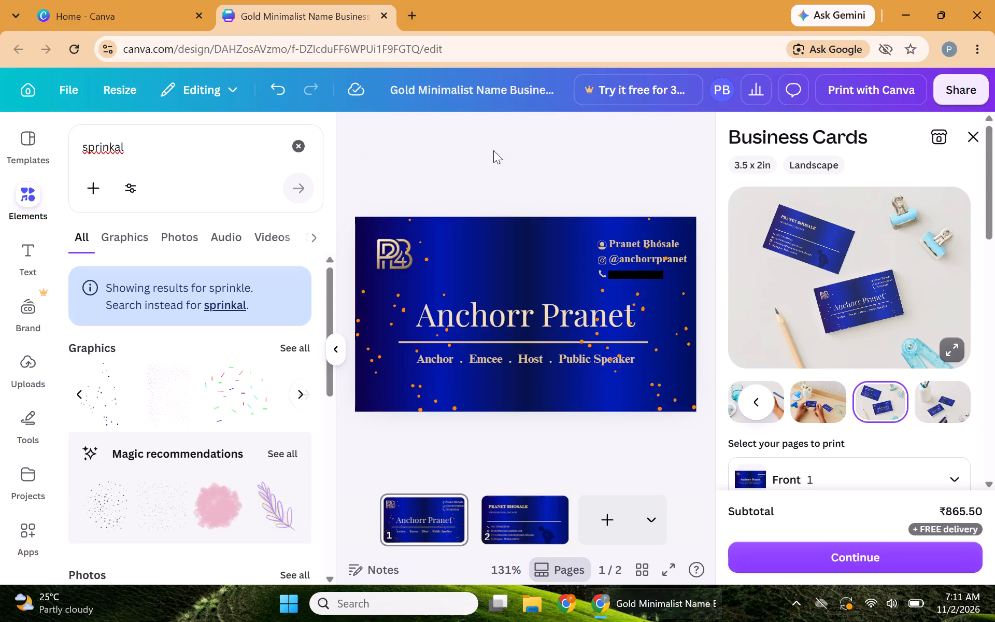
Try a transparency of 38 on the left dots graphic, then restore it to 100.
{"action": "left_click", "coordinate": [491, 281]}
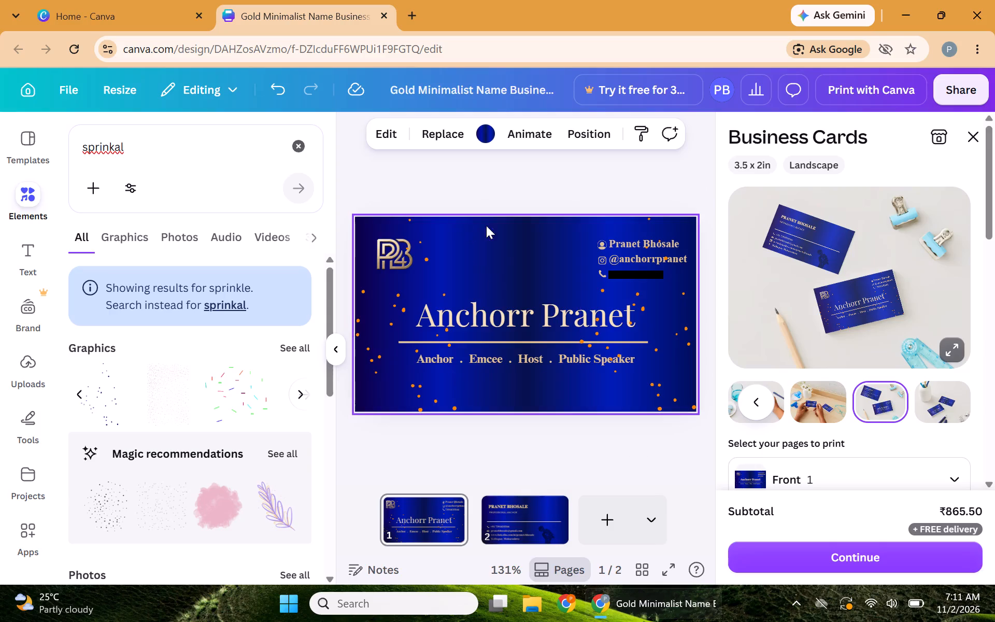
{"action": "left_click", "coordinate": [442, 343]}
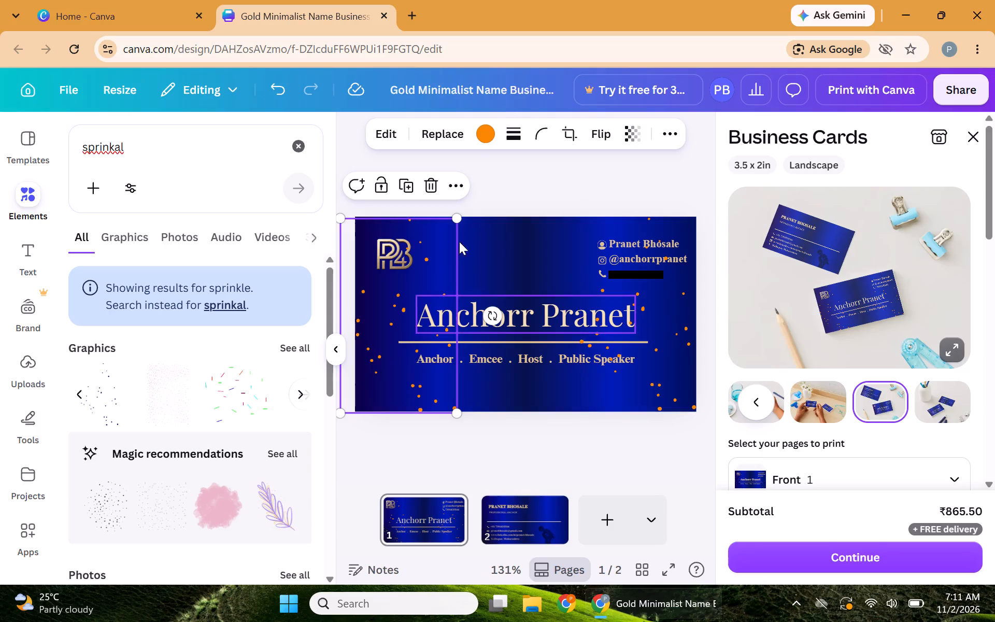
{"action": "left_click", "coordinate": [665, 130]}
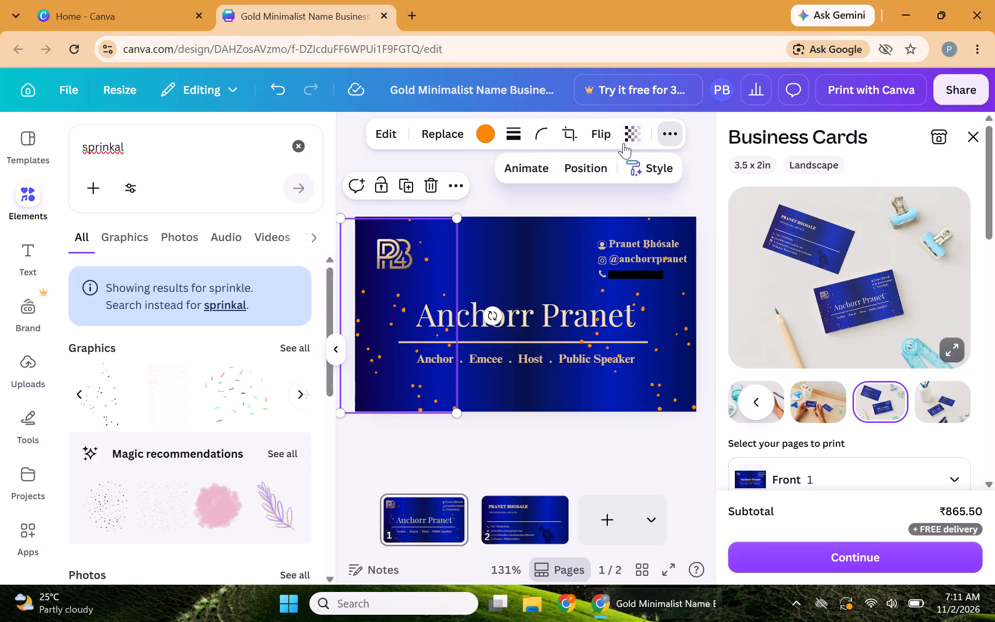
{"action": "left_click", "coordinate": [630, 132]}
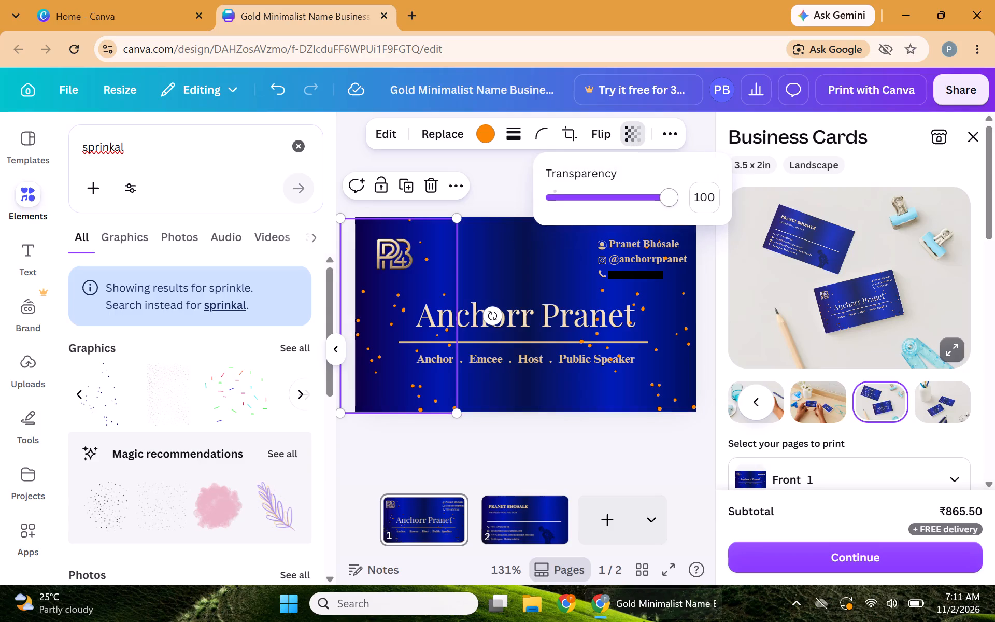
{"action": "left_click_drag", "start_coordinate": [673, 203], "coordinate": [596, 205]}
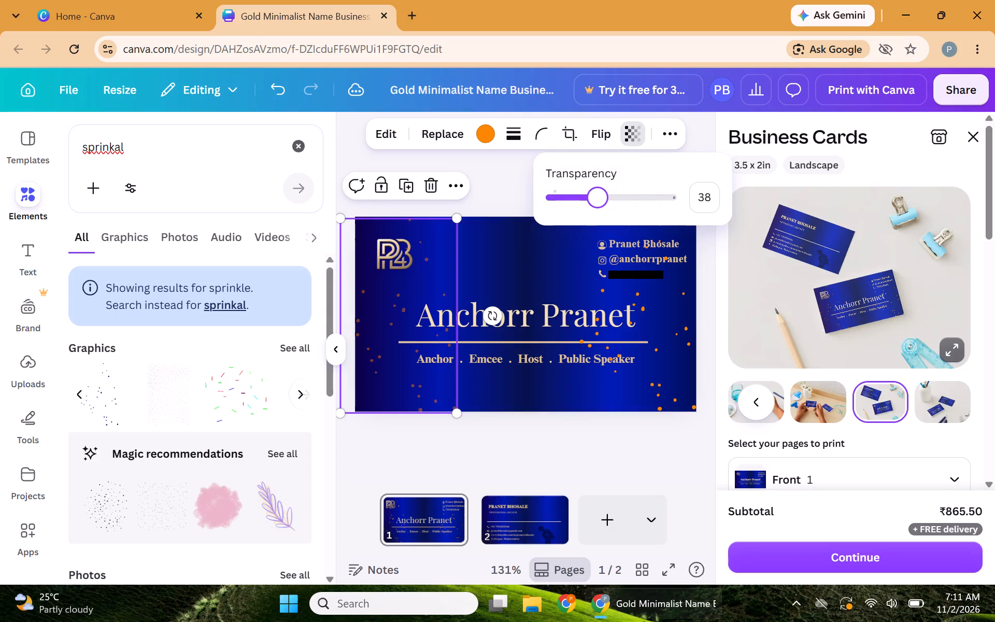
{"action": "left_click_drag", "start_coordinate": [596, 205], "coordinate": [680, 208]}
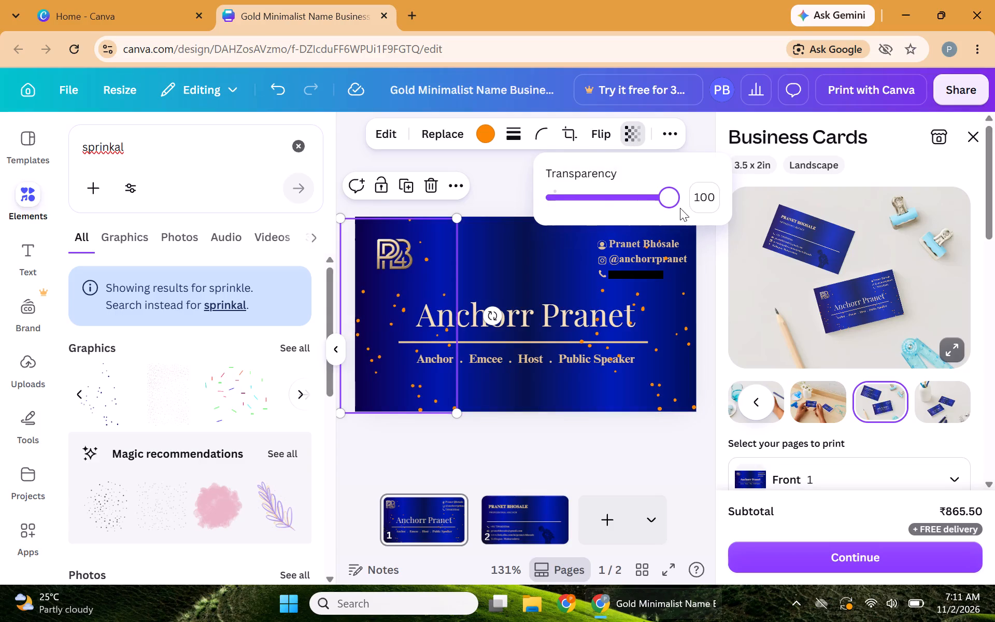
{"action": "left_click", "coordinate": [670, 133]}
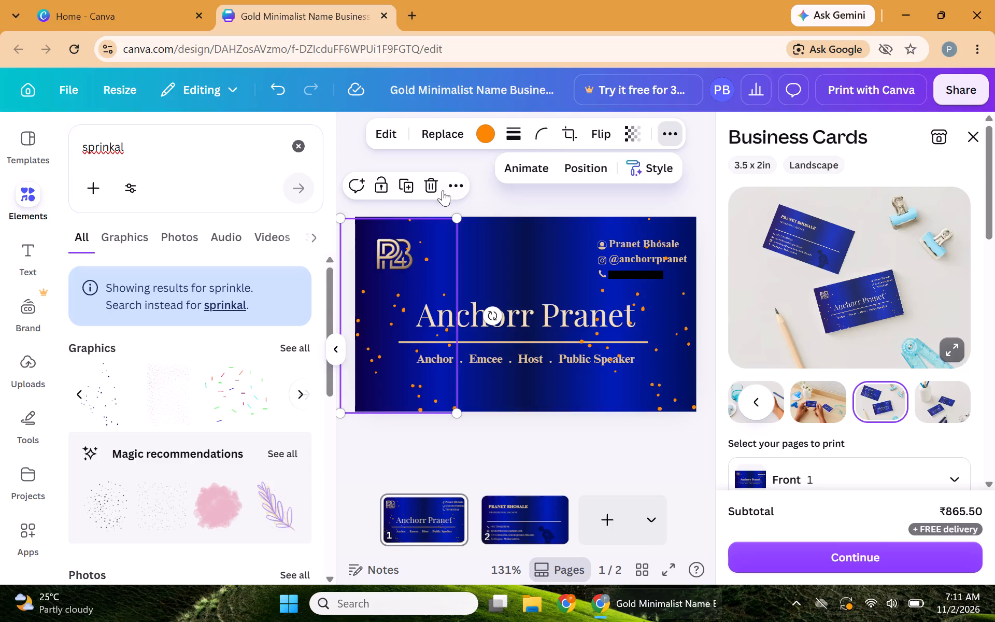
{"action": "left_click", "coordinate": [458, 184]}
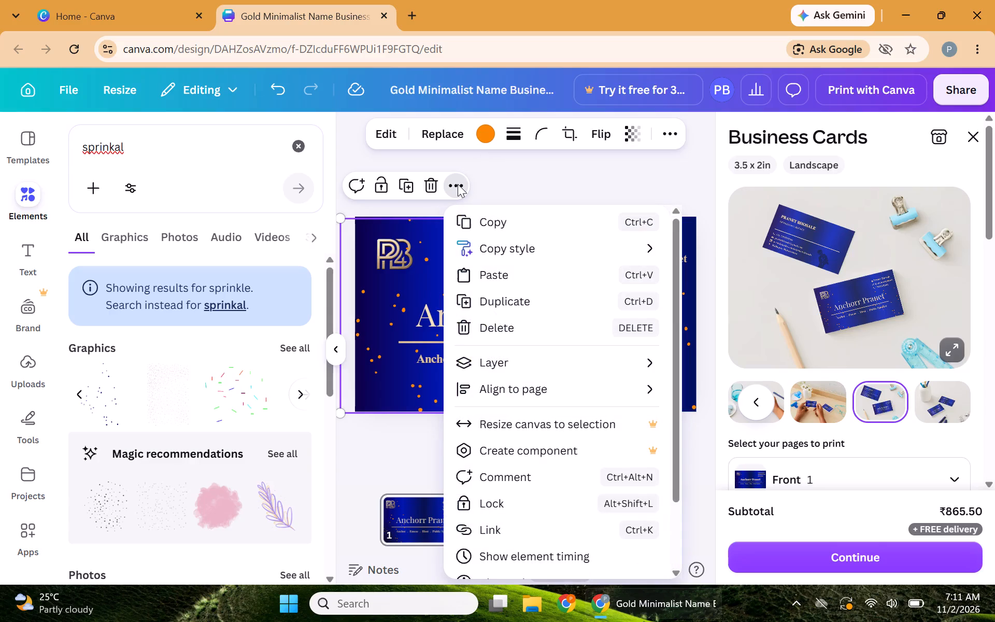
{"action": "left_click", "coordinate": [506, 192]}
Shrink the left dots graphic to about 0.6 by 1 in, keeping it at the card's lower-left corner.
{"action": "left_click", "coordinate": [427, 337]}
{"action": "left_click", "coordinate": [399, 347]}
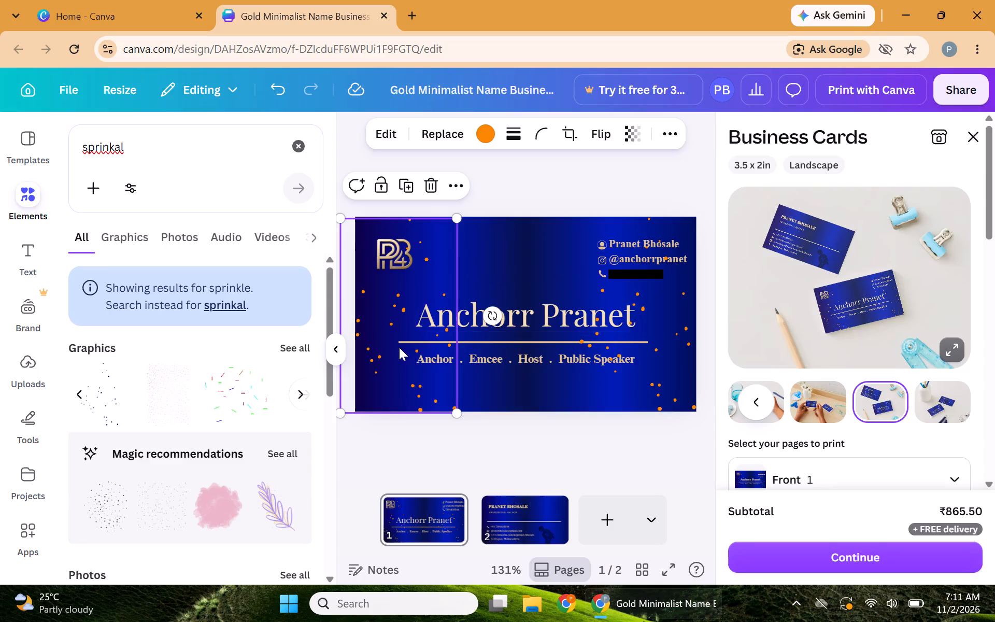
{"action": "left_click_drag", "start_coordinate": [457, 224], "coordinate": [399, 318]}
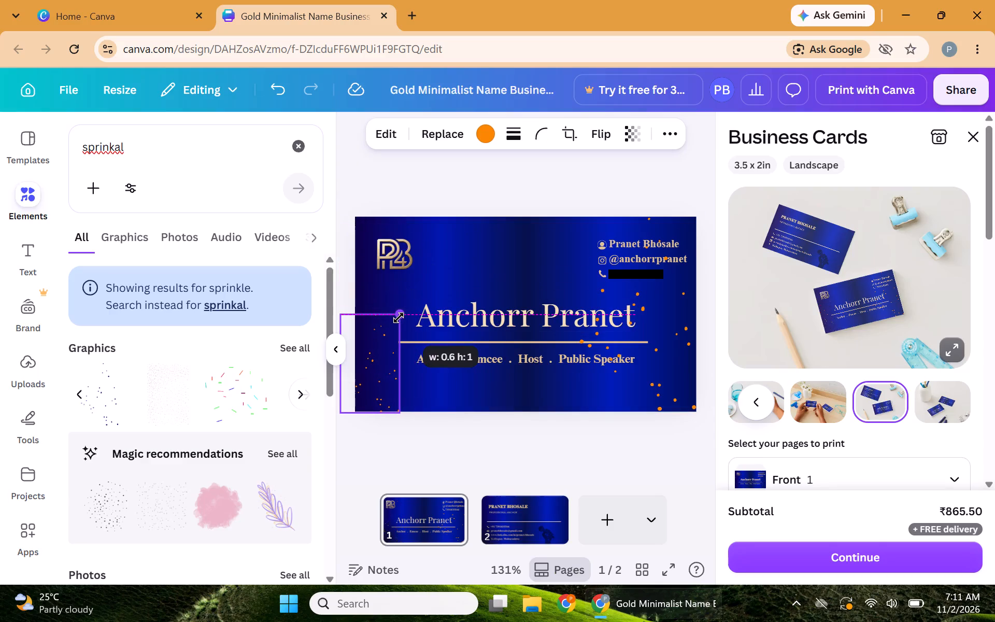
{"action": "left_click_drag", "start_coordinate": [399, 318], "coordinate": [395, 321]}
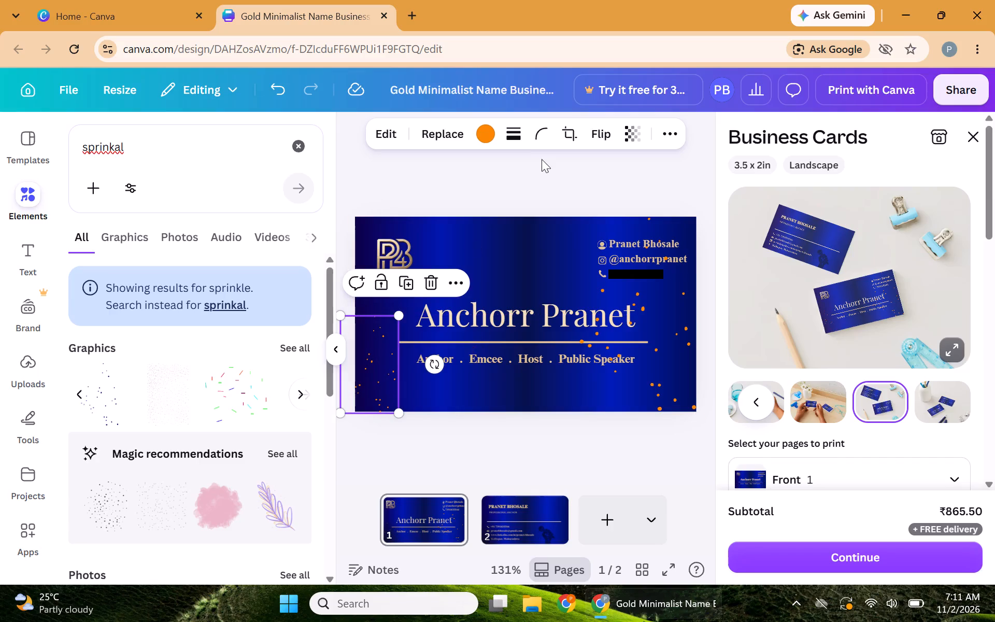
{"action": "left_click", "coordinate": [542, 159]}
Shrink the right dots graphic to about 0.6 by 1 in, keeping it at the card's lower-right corner.
{"action": "left_click", "coordinate": [665, 355]}
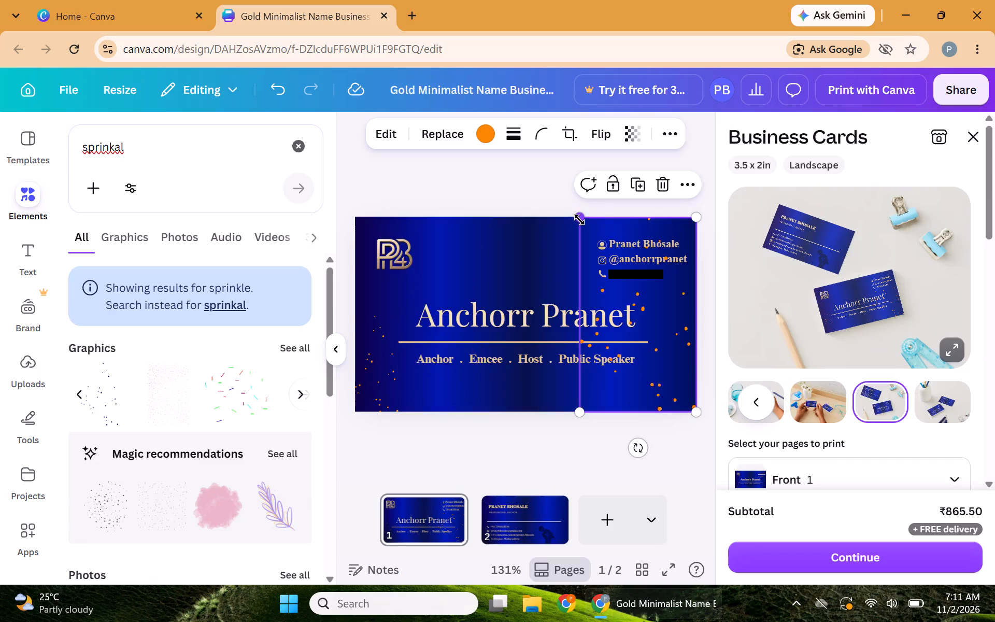
{"action": "left_click_drag", "start_coordinate": [579, 220], "coordinate": [663, 298]}
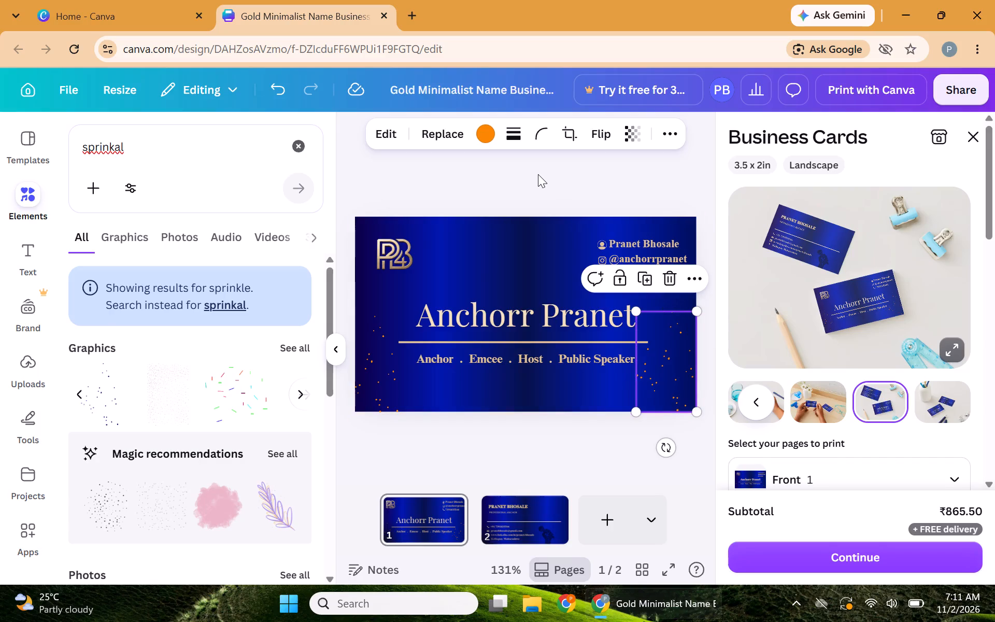
{"action": "left_click", "coordinate": [538, 174]}
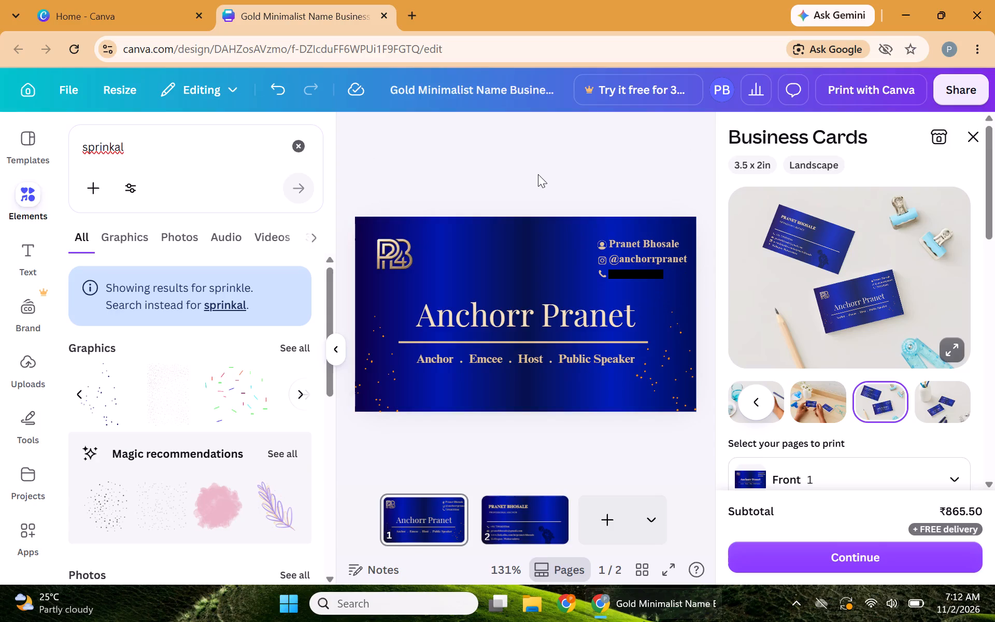
{"action": "left_click", "coordinate": [677, 402]}
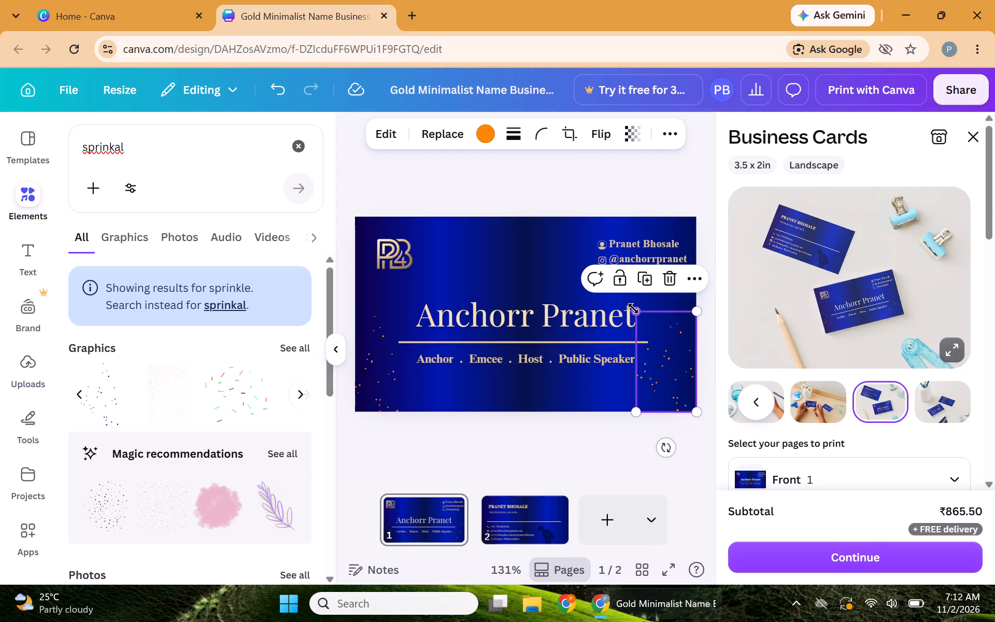
{"action": "left_click_drag", "start_coordinate": [633, 308], "coordinate": [642, 312]}
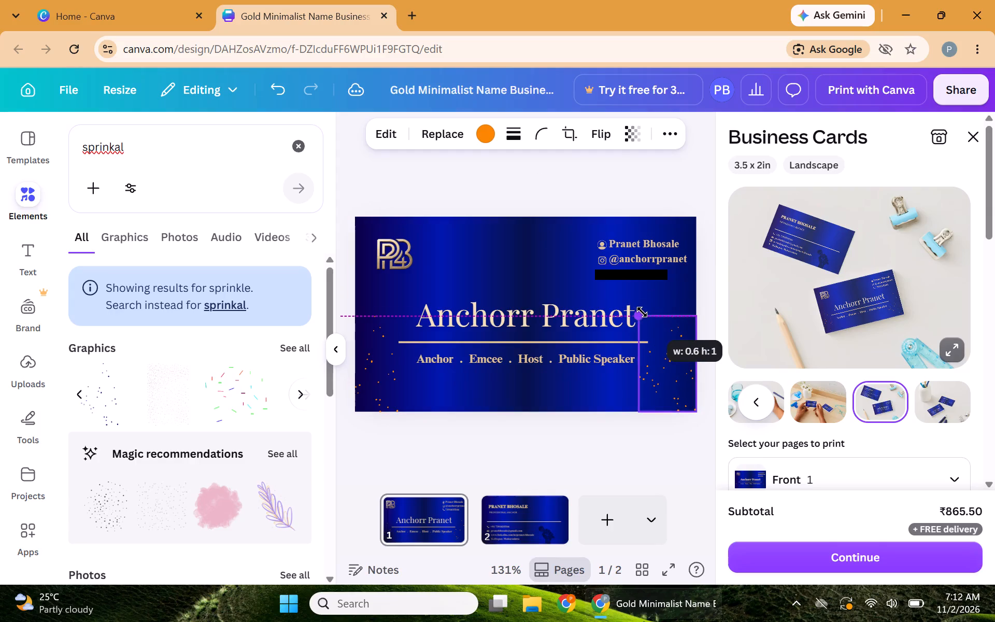
{"action": "left_click", "coordinate": [518, 175]}
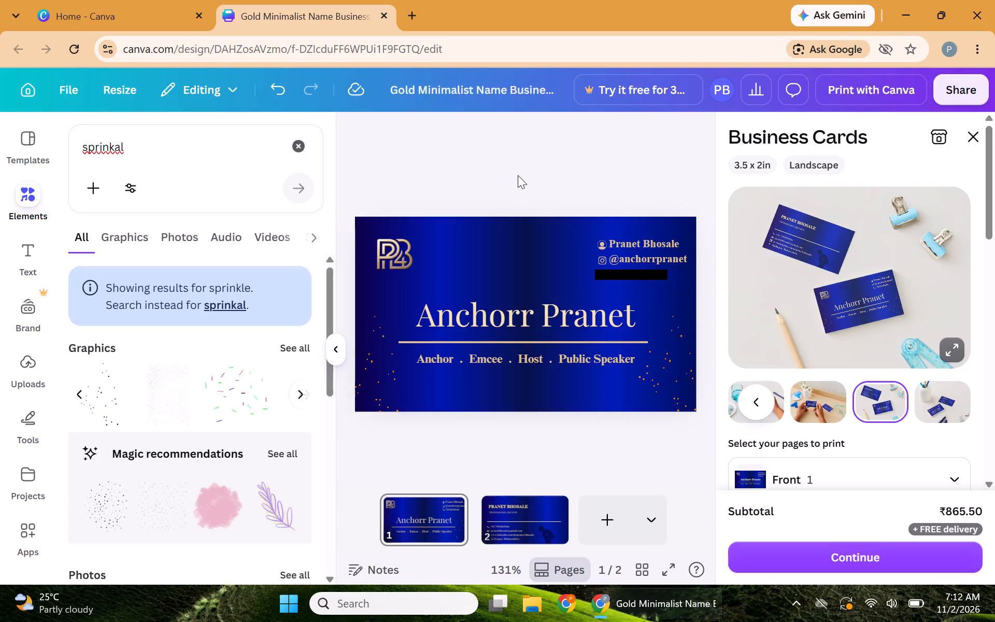
Rotate the left dots graphic upside down and nudge it slightly right, keeping it at the card's lower-left corner.
{"action": "left_click", "coordinate": [349, 361]}
{"action": "left_click", "coordinate": [373, 360]}
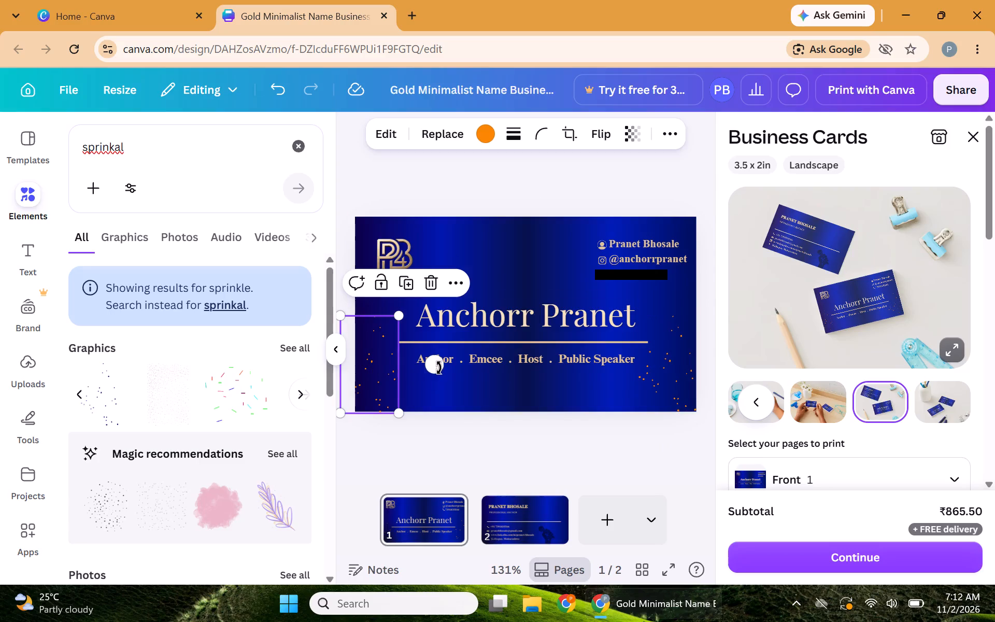
{"action": "left_click_drag", "start_coordinate": [439, 368], "coordinate": [358, 321]}
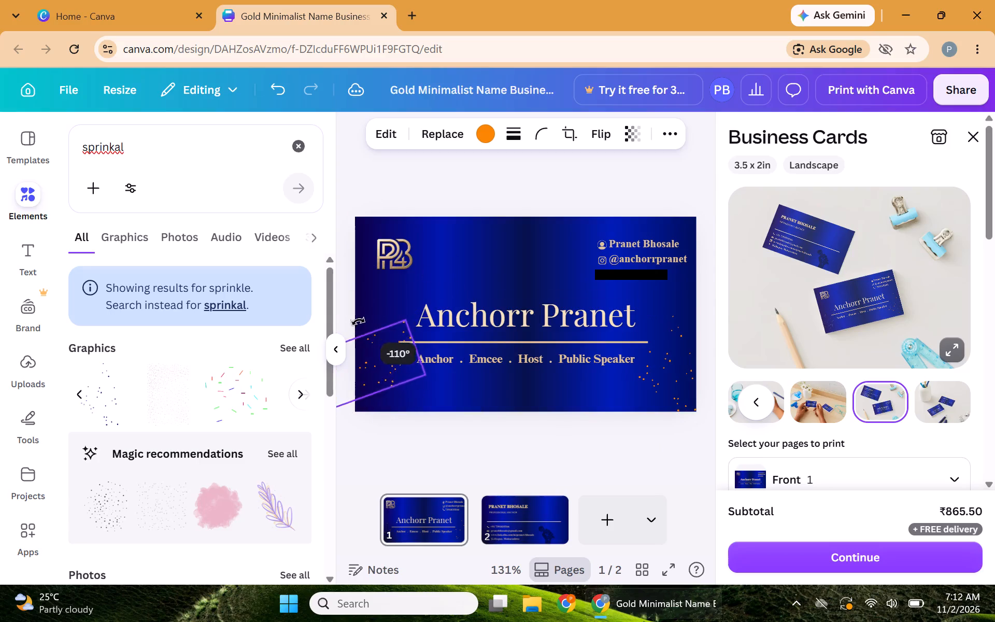
{"action": "left_click_drag", "start_coordinate": [358, 321], "coordinate": [280, 313]}
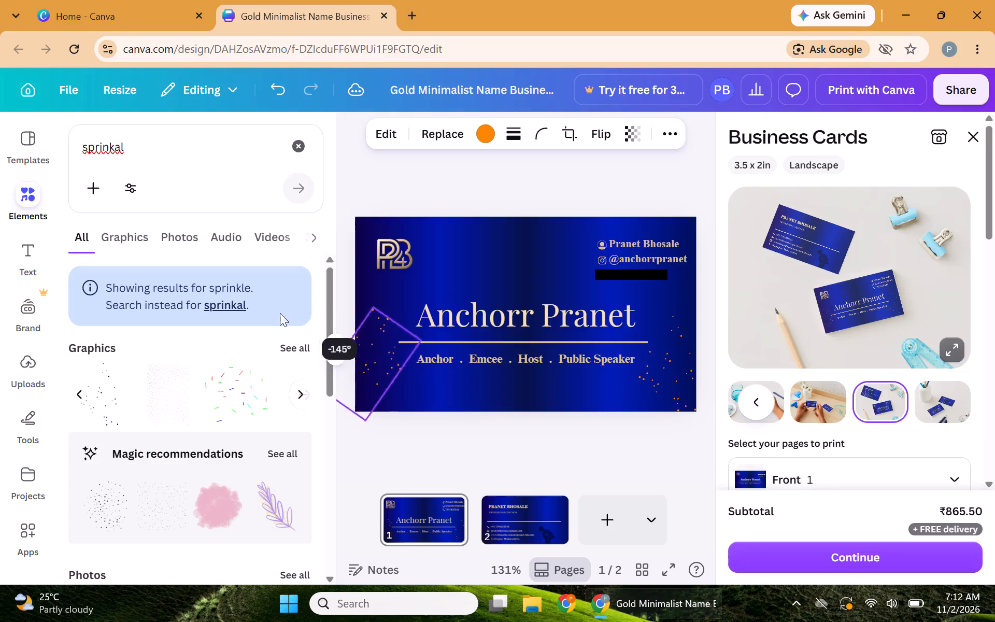
{"action": "left_click_drag", "start_coordinate": [280, 313], "coordinate": [275, 361]}
{"action": "left_click_drag", "start_coordinate": [373, 345], "coordinate": [376, 346]}
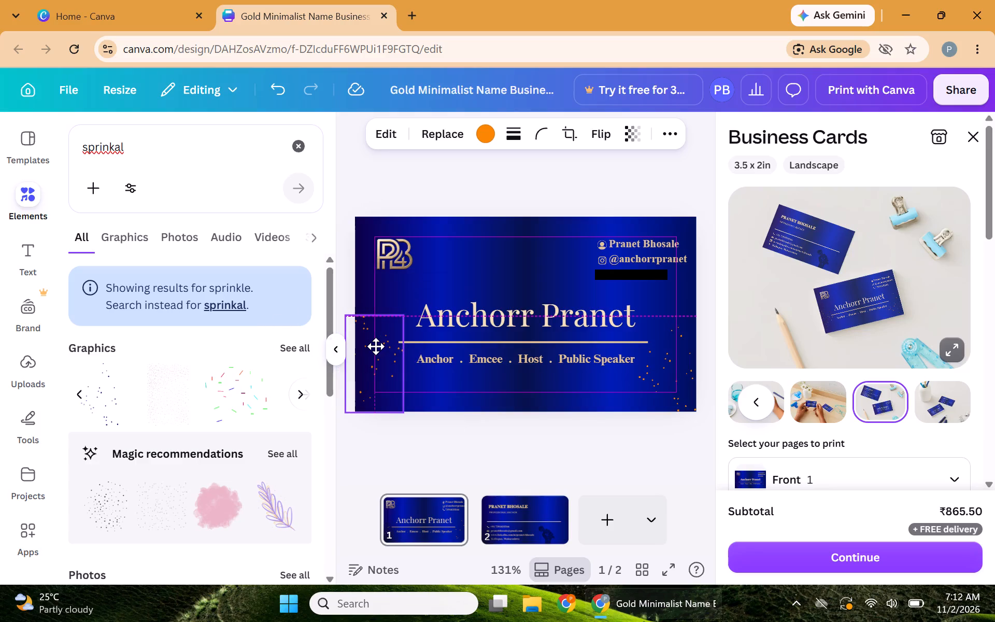
{"action": "left_click_drag", "start_coordinate": [376, 346], "coordinate": [378, 351]}
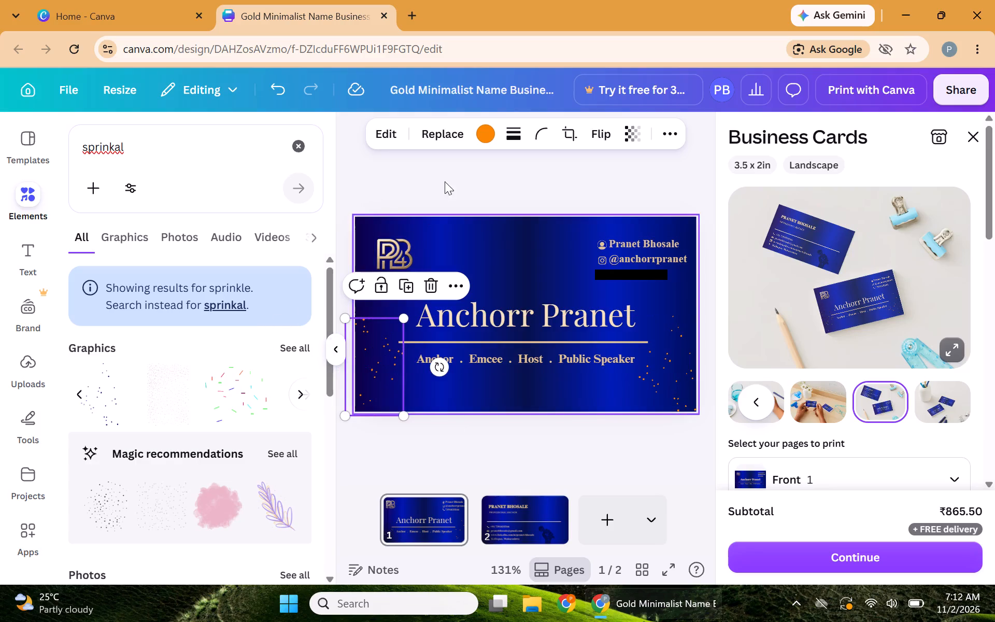
{"action": "left_click", "coordinate": [489, 177]}
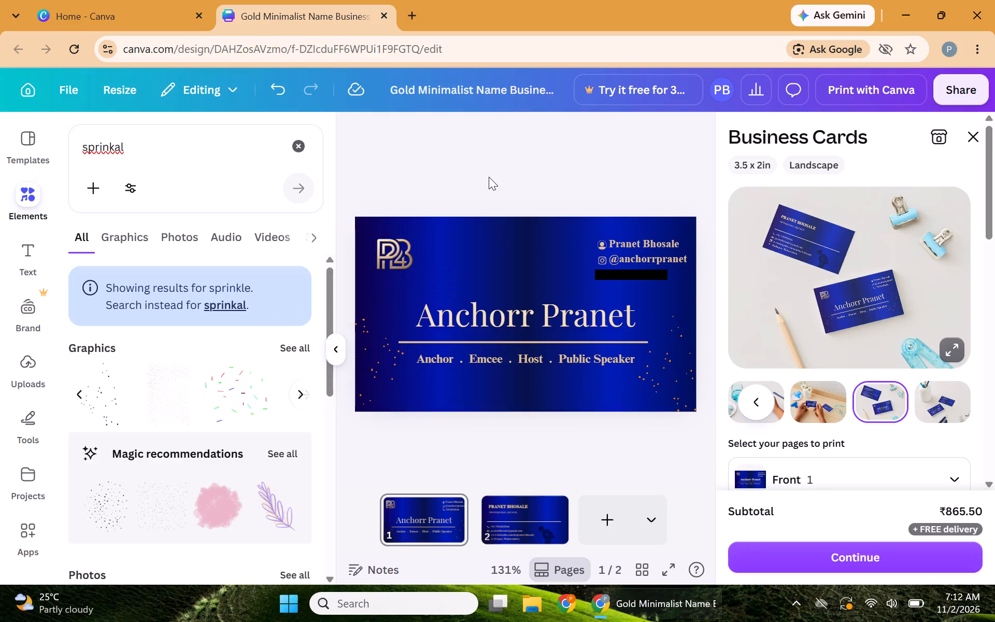
Shift the right dots graphic slightly up and outward so it overhangs the card's right edge a little.
{"action": "left_click", "coordinate": [672, 376]}
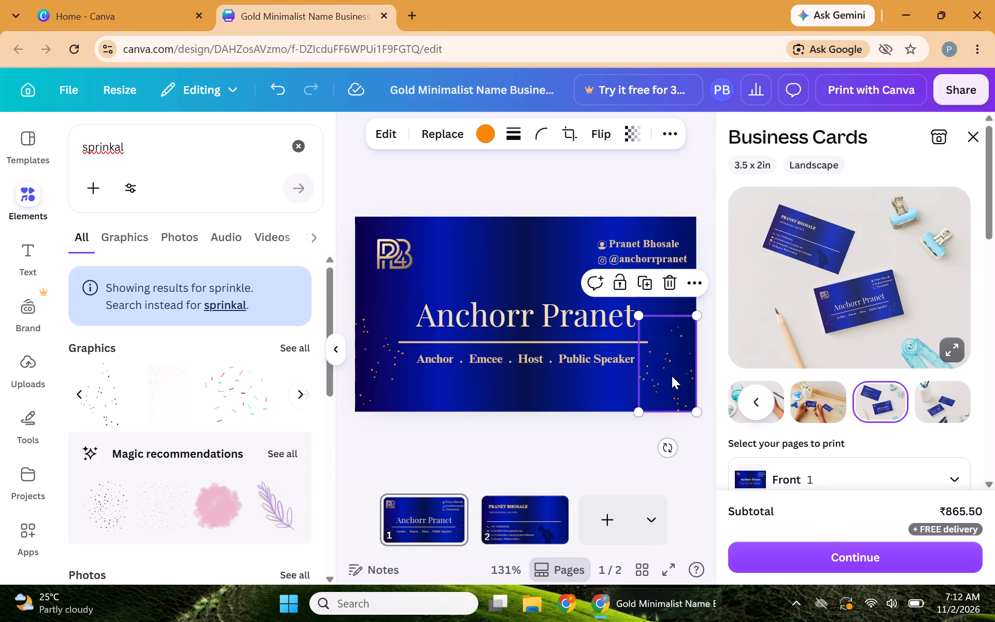
{"action": "left_click_drag", "start_coordinate": [672, 376], "coordinate": [680, 371]}
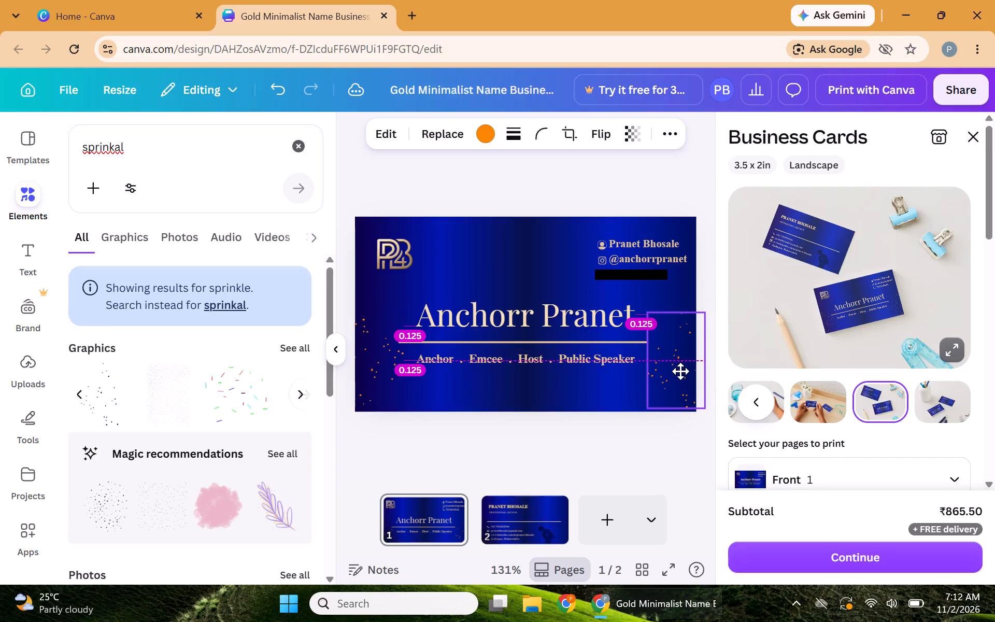
{"action": "left_click_drag", "start_coordinate": [680, 371], "coordinate": [676, 371]}
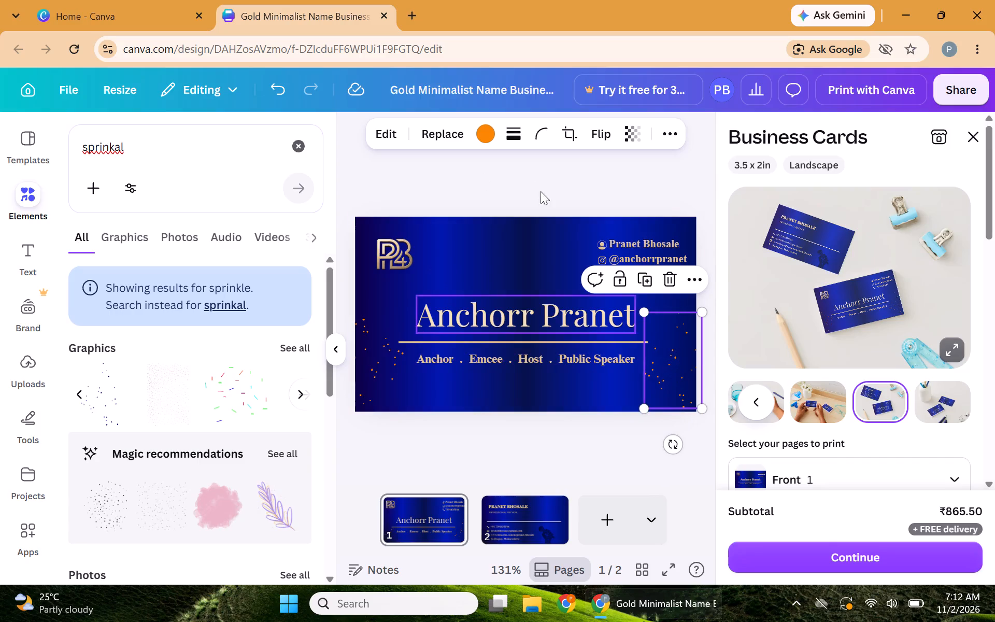
{"action": "left_click", "coordinate": [528, 180]}
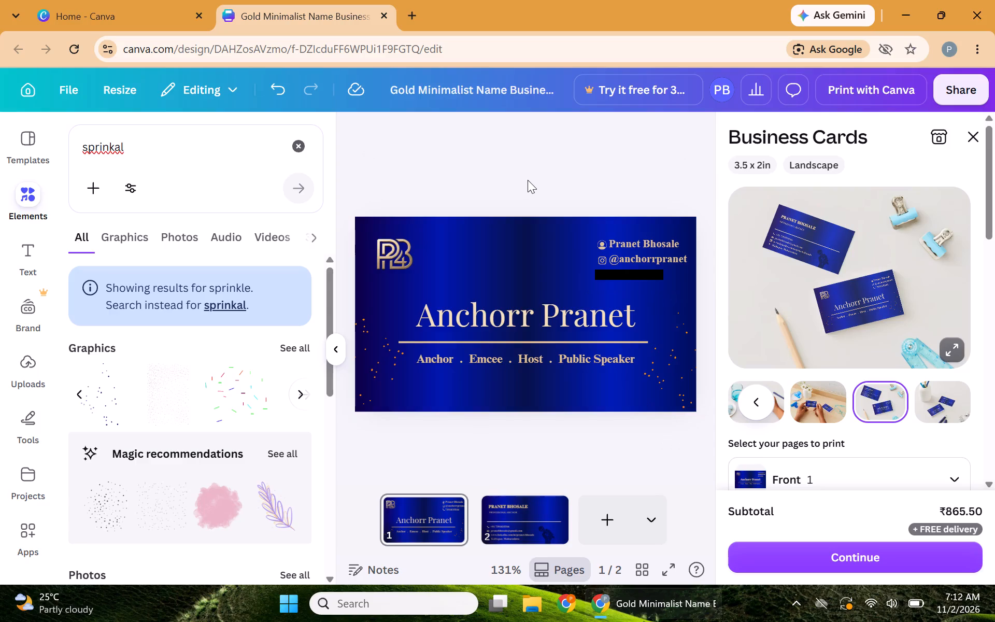
Lower the left dots graphic so its bottom third hangs below the card, with its left side flush with the card's left edge.
{"action": "left_click_drag", "start_coordinate": [381, 350], "coordinate": [381, 369]}
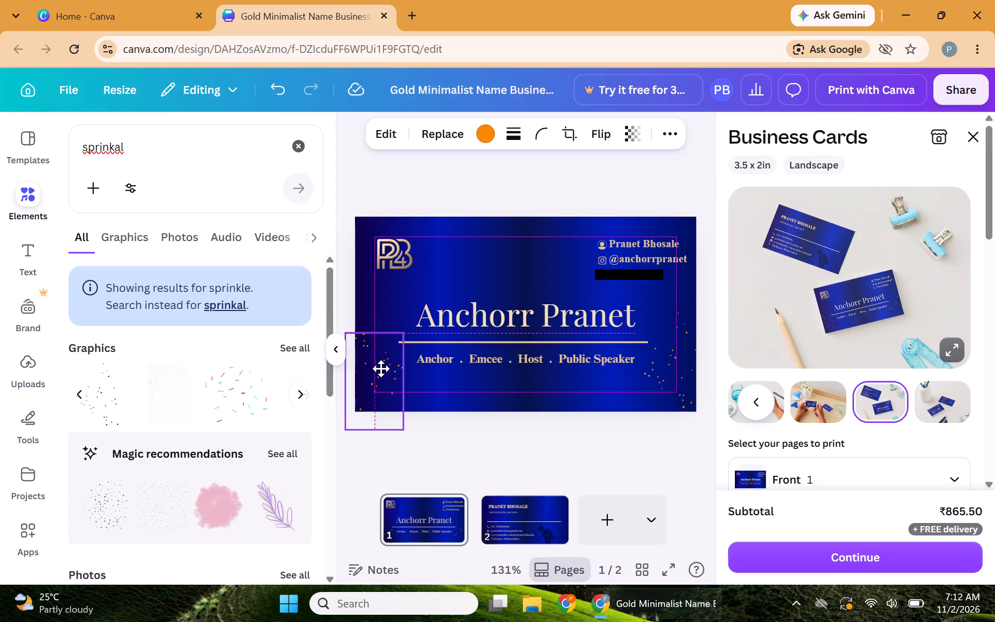
{"action": "left_click_drag", "start_coordinate": [381, 369], "coordinate": [382, 381]}
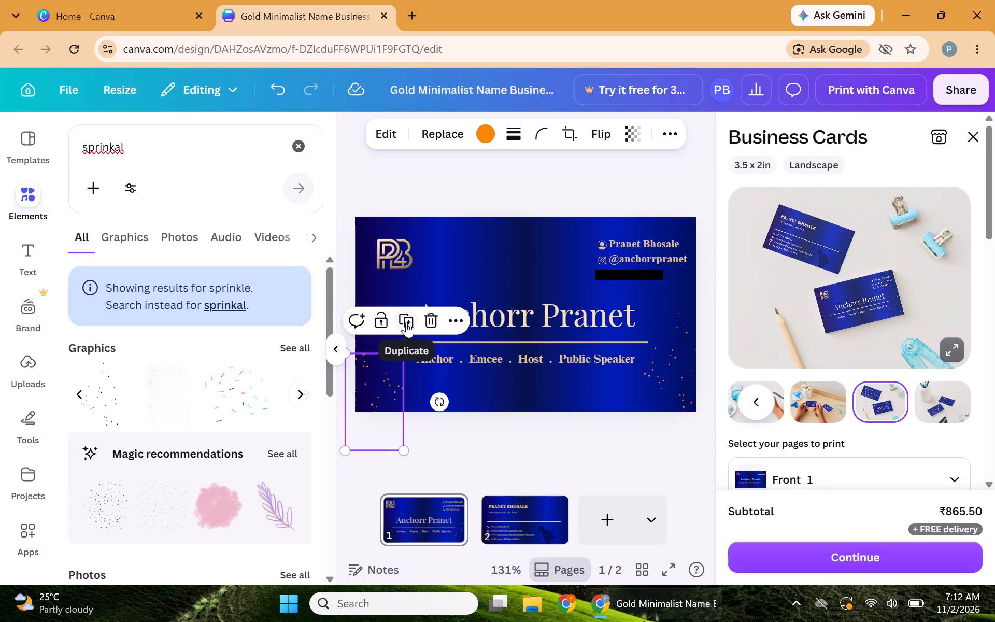
{"action": "left_click", "coordinate": [485, 172]}
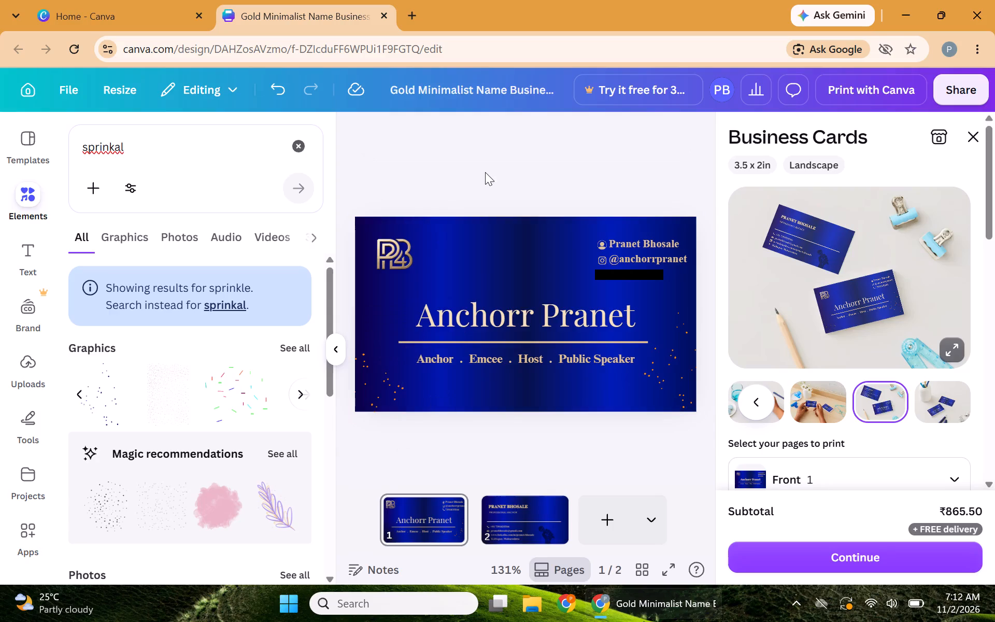
{"action": "left_click", "coordinate": [367, 383]}
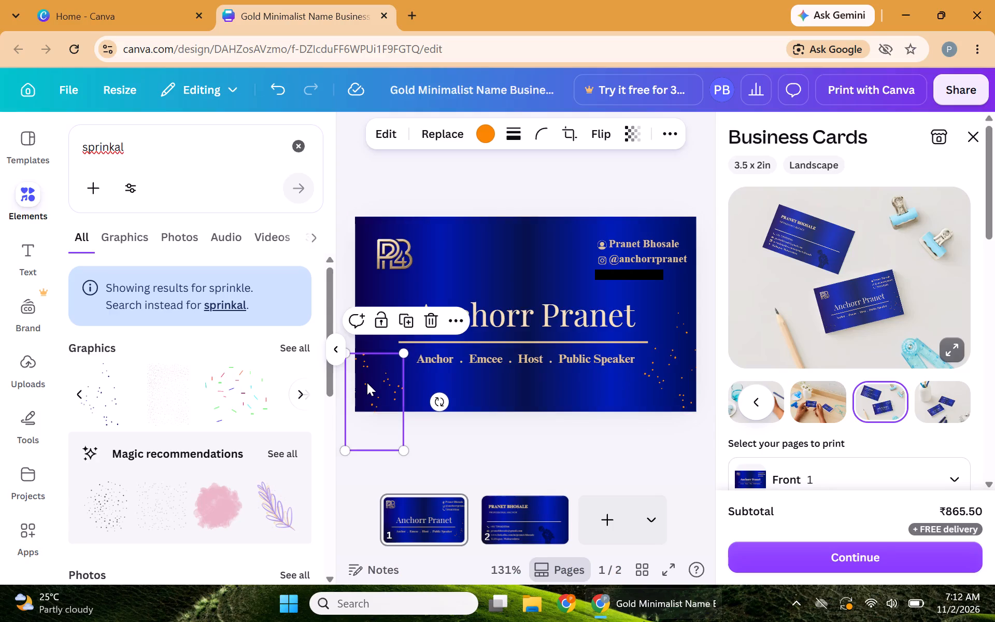
{"action": "left_click_drag", "start_coordinate": [367, 383], "coordinate": [378, 375]}
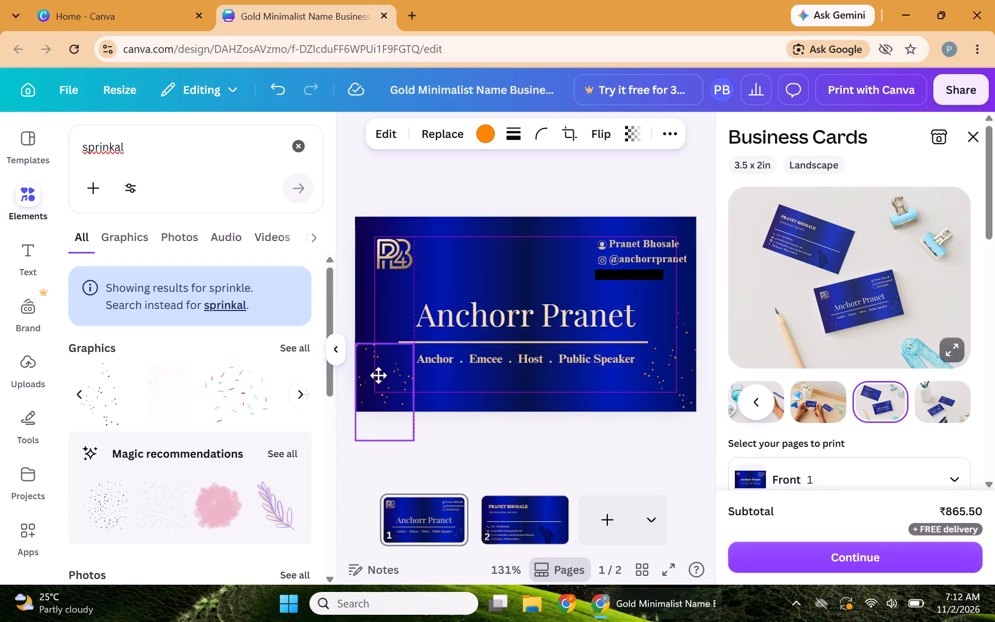
{"action": "left_click_drag", "start_coordinate": [378, 375], "coordinate": [378, 376]}
{"action": "left_click", "coordinate": [484, 190]}
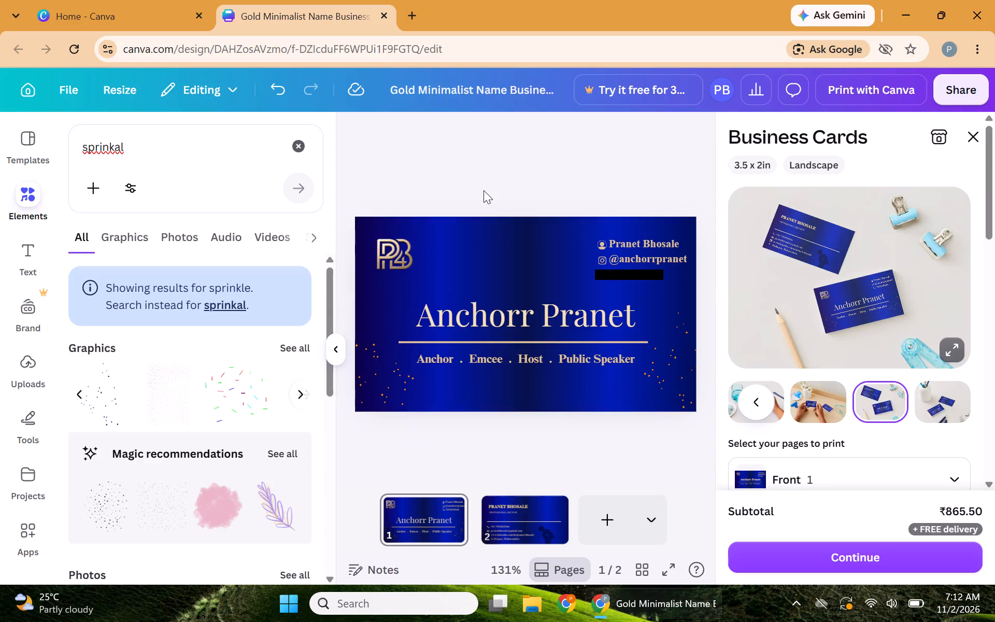
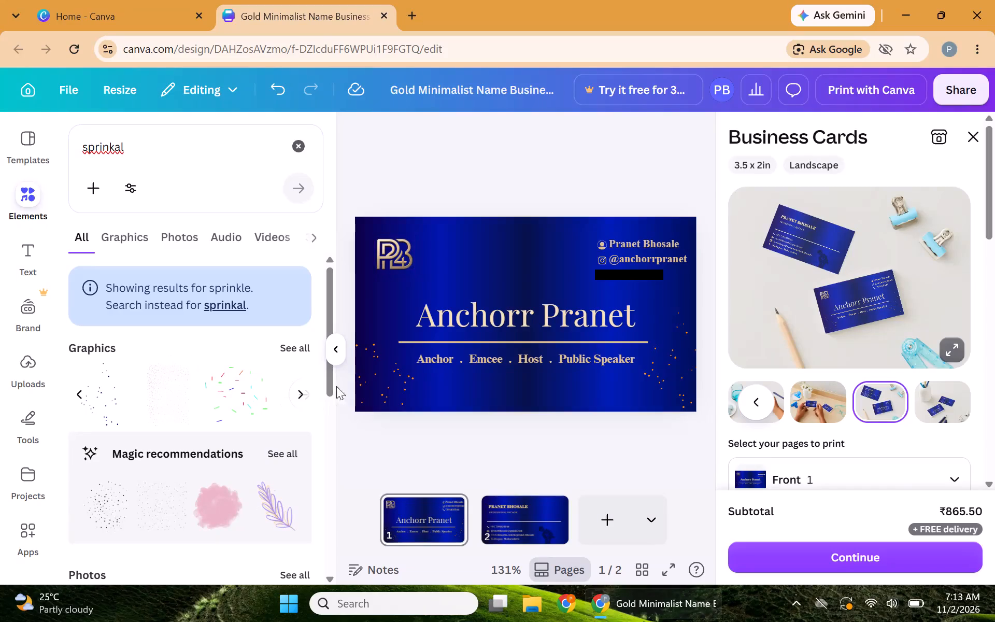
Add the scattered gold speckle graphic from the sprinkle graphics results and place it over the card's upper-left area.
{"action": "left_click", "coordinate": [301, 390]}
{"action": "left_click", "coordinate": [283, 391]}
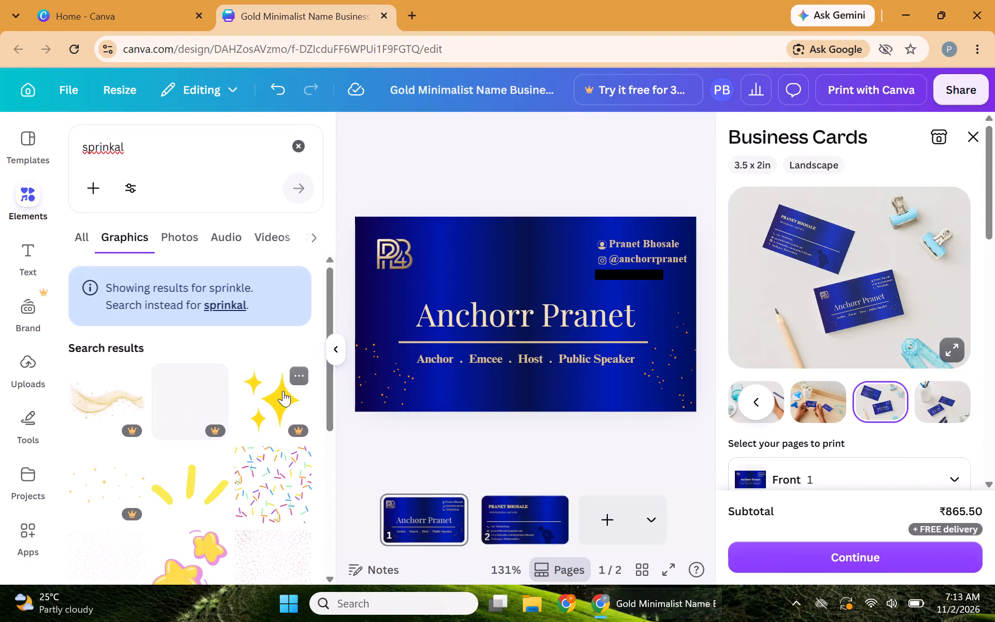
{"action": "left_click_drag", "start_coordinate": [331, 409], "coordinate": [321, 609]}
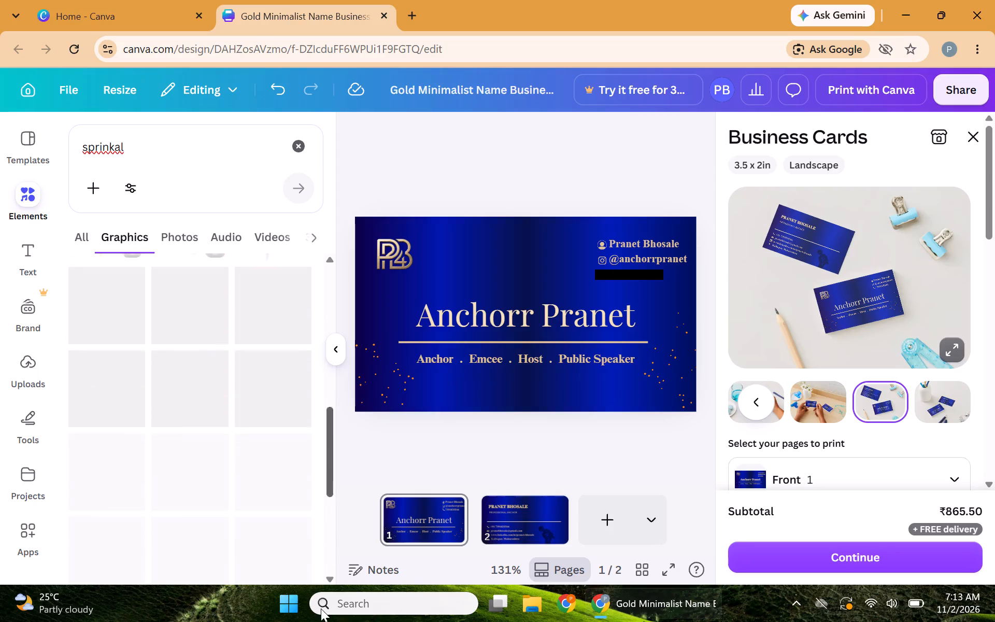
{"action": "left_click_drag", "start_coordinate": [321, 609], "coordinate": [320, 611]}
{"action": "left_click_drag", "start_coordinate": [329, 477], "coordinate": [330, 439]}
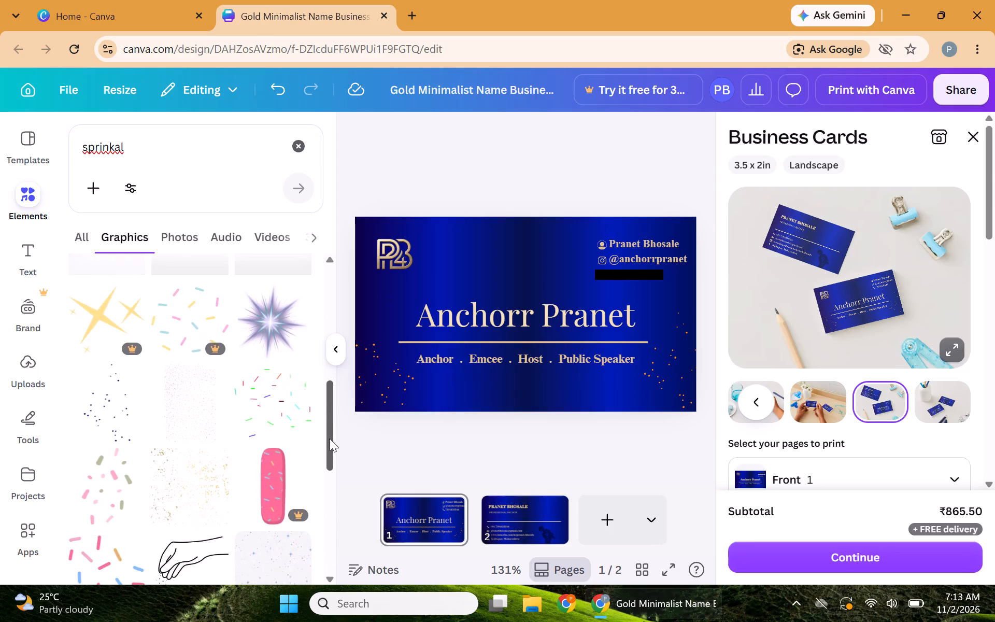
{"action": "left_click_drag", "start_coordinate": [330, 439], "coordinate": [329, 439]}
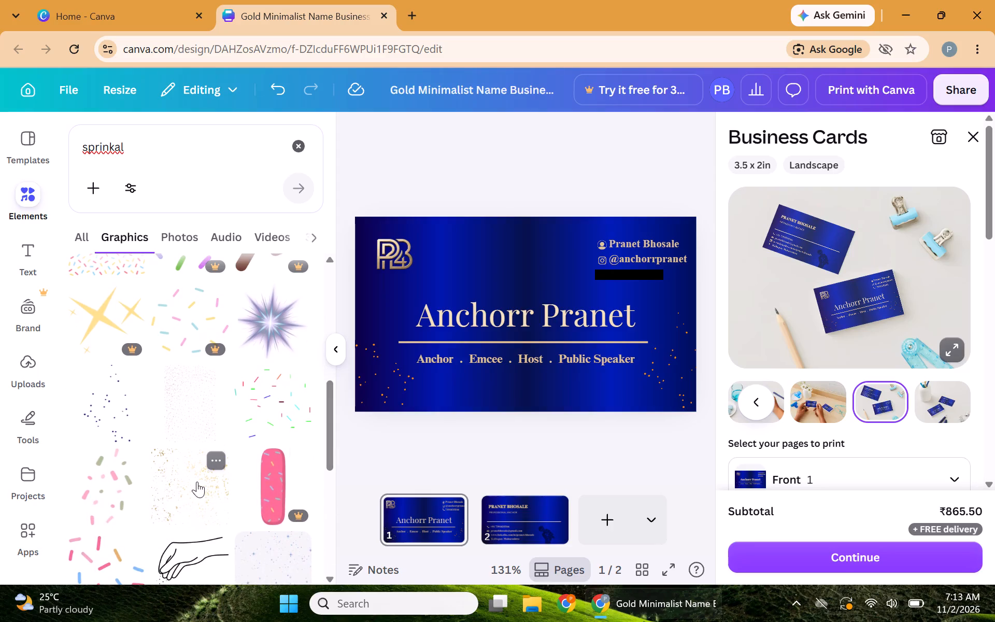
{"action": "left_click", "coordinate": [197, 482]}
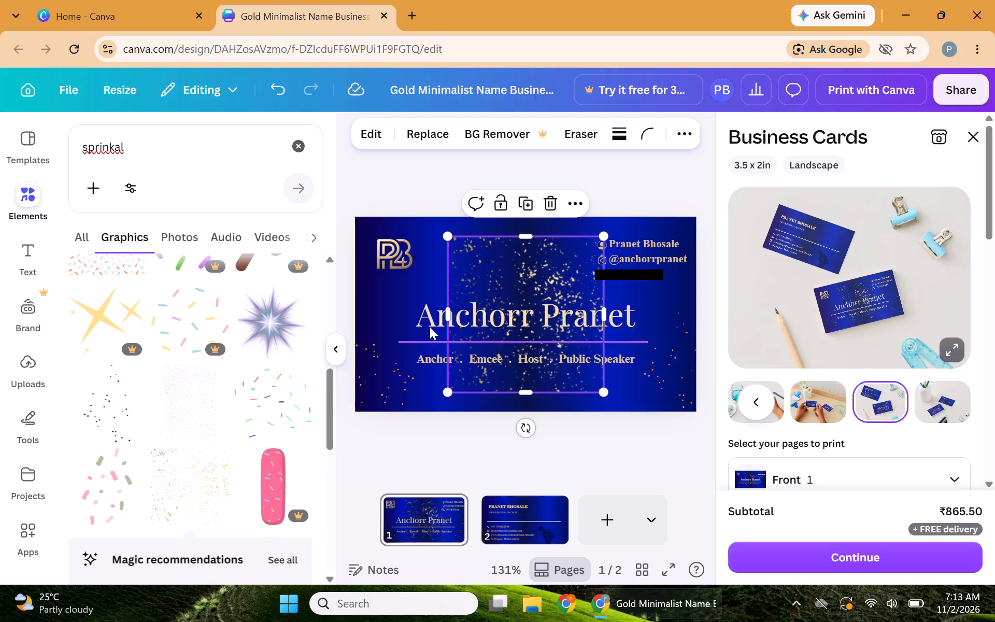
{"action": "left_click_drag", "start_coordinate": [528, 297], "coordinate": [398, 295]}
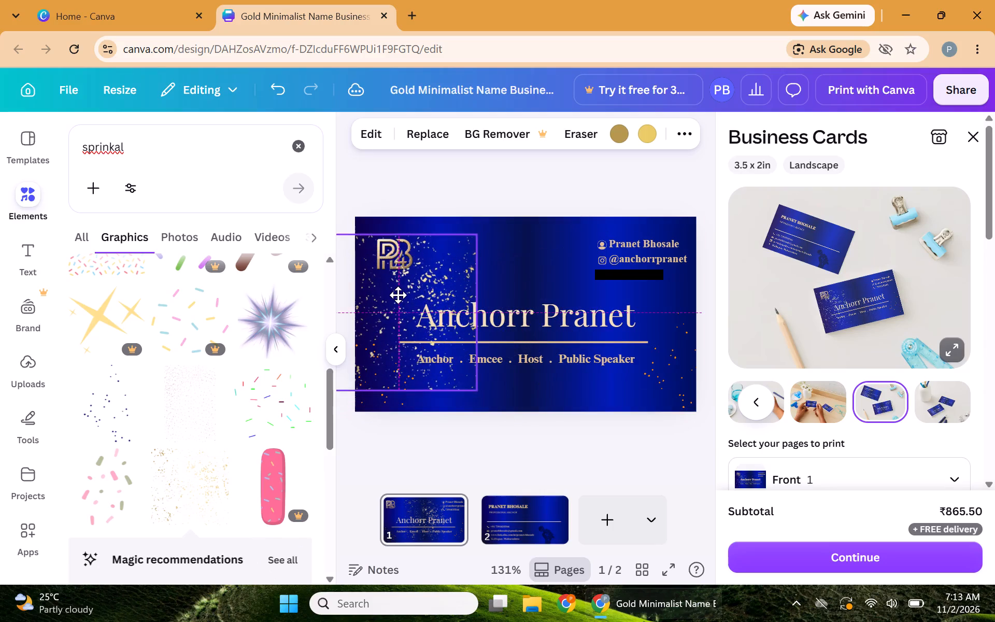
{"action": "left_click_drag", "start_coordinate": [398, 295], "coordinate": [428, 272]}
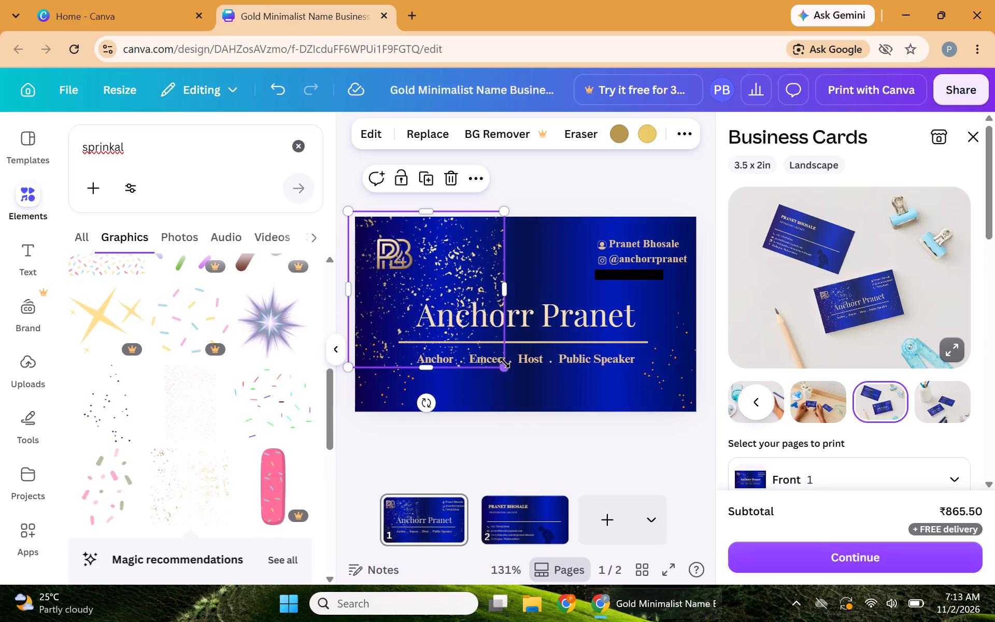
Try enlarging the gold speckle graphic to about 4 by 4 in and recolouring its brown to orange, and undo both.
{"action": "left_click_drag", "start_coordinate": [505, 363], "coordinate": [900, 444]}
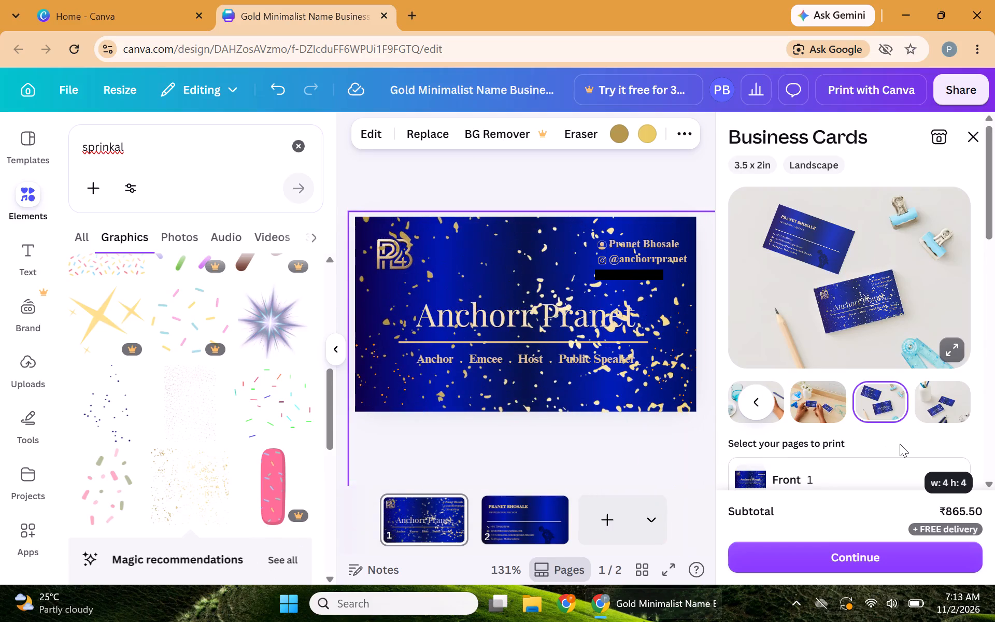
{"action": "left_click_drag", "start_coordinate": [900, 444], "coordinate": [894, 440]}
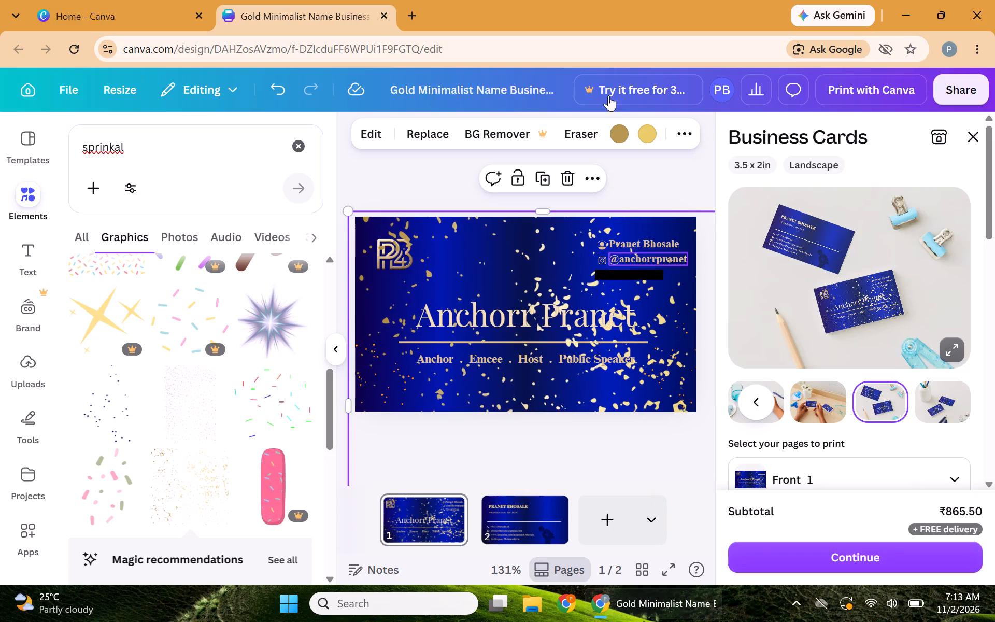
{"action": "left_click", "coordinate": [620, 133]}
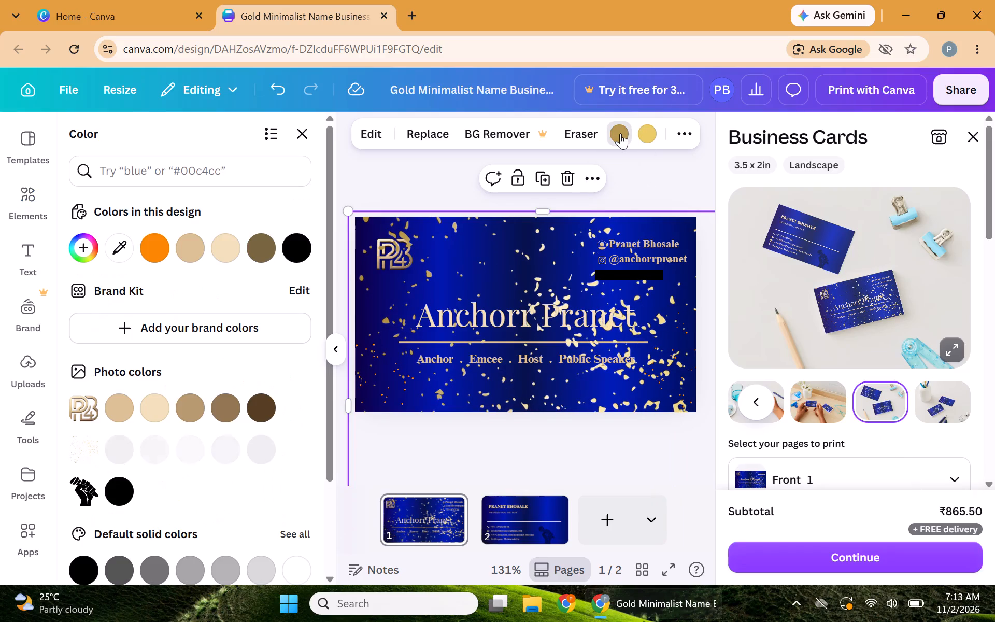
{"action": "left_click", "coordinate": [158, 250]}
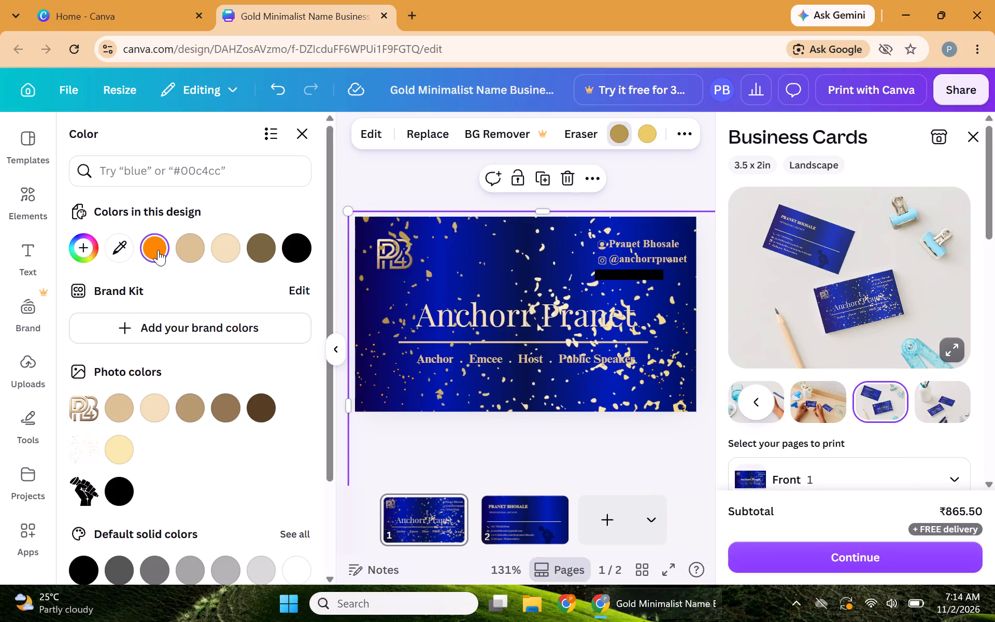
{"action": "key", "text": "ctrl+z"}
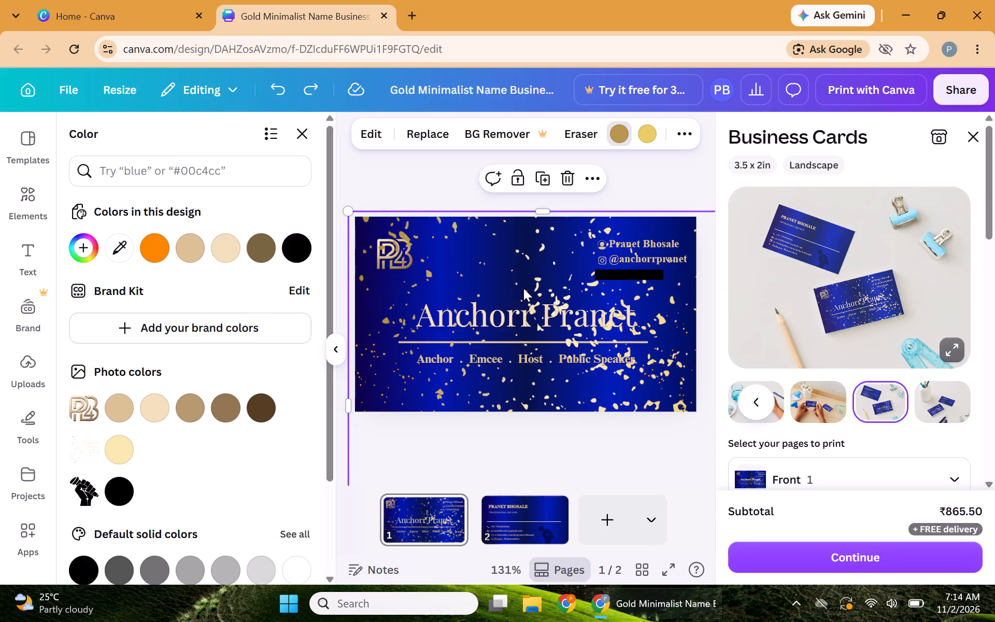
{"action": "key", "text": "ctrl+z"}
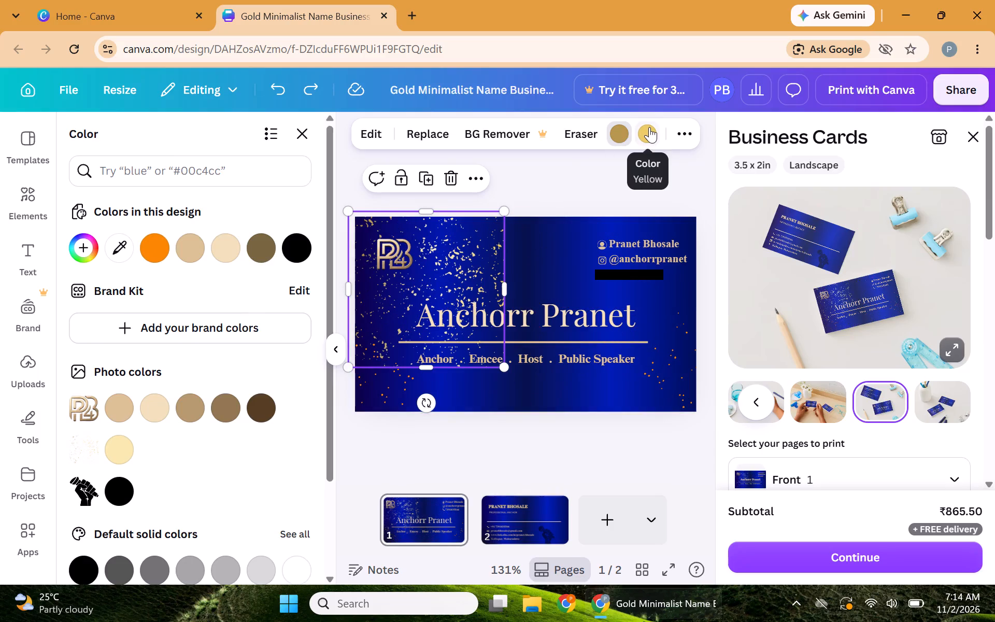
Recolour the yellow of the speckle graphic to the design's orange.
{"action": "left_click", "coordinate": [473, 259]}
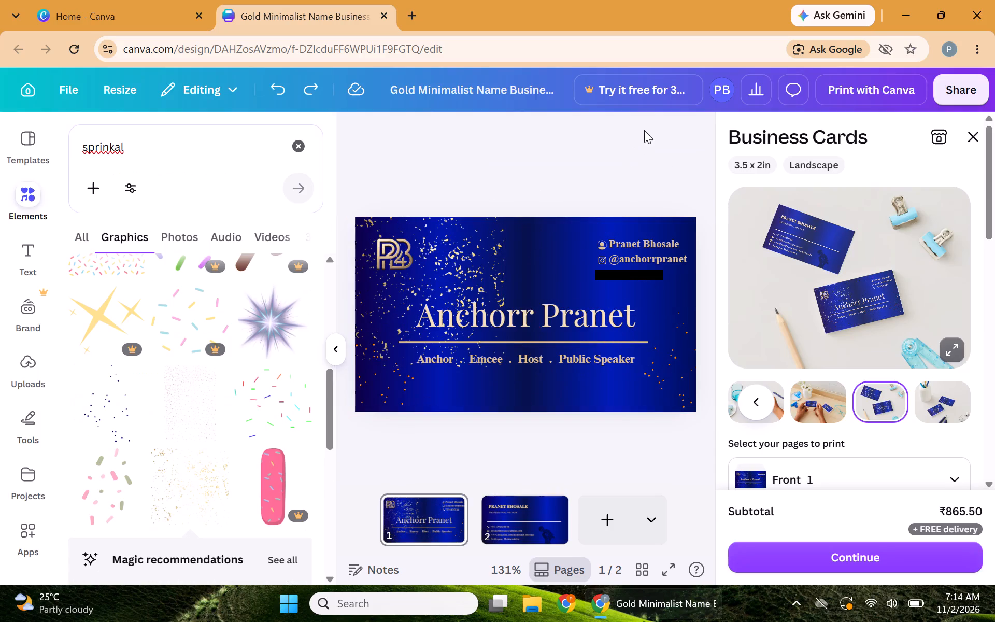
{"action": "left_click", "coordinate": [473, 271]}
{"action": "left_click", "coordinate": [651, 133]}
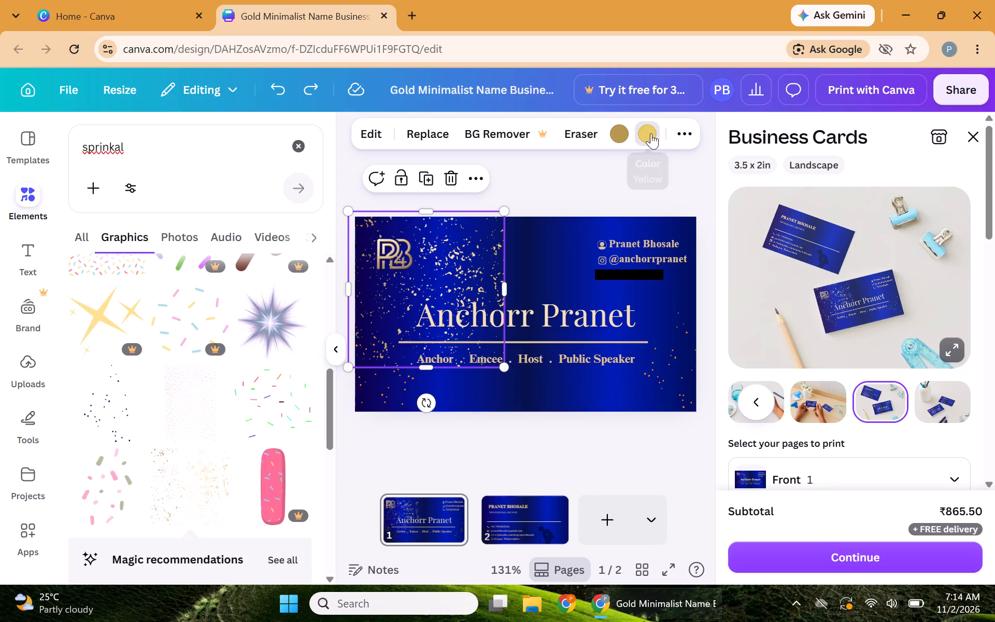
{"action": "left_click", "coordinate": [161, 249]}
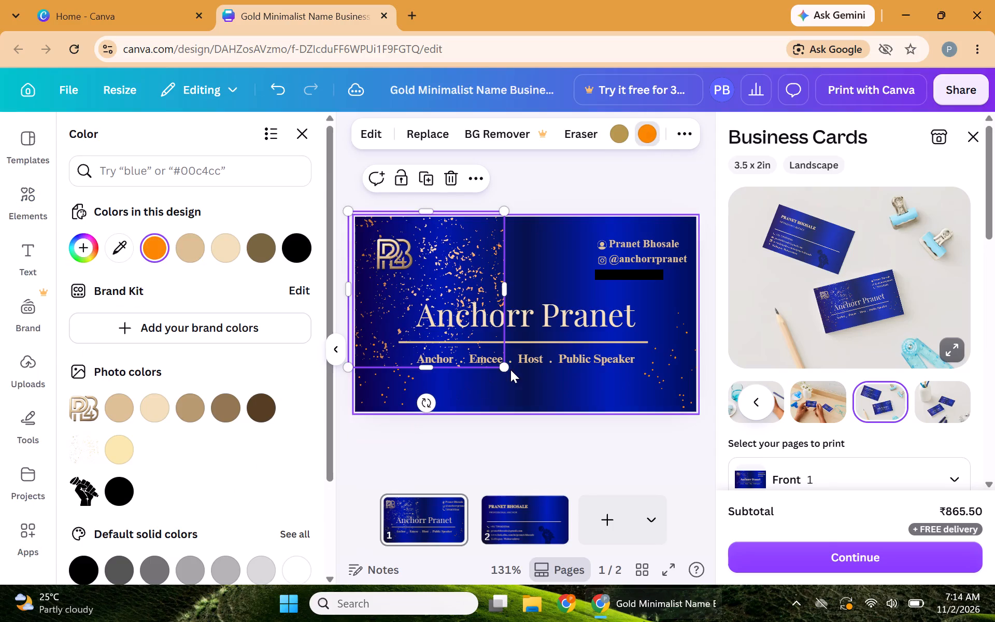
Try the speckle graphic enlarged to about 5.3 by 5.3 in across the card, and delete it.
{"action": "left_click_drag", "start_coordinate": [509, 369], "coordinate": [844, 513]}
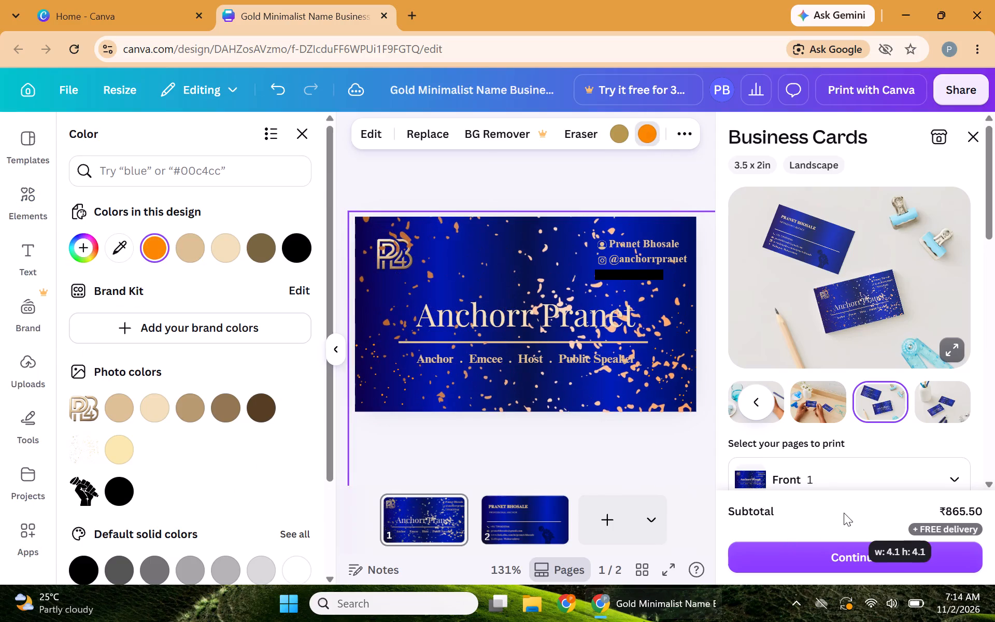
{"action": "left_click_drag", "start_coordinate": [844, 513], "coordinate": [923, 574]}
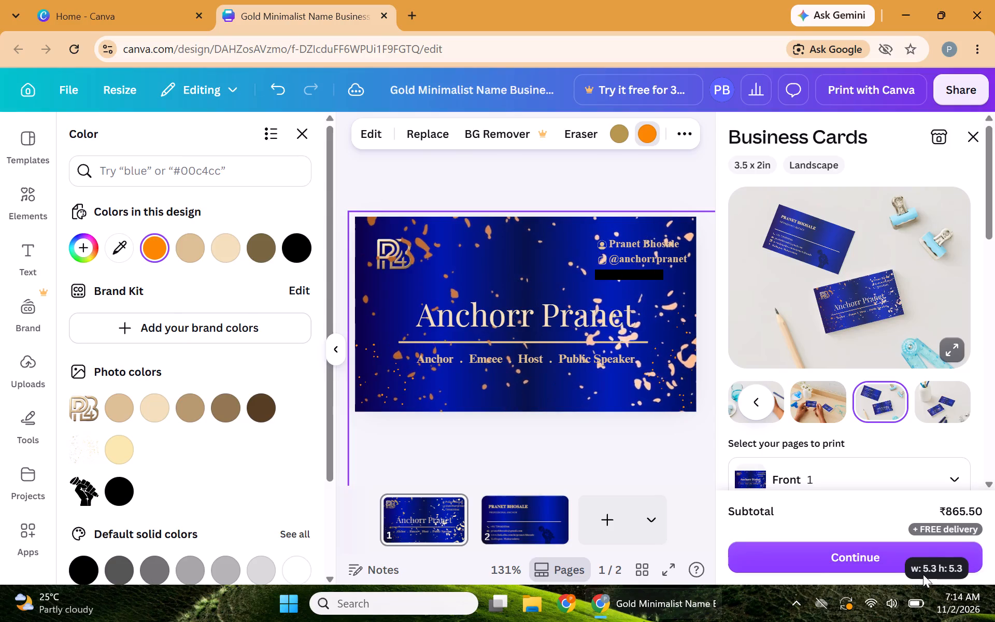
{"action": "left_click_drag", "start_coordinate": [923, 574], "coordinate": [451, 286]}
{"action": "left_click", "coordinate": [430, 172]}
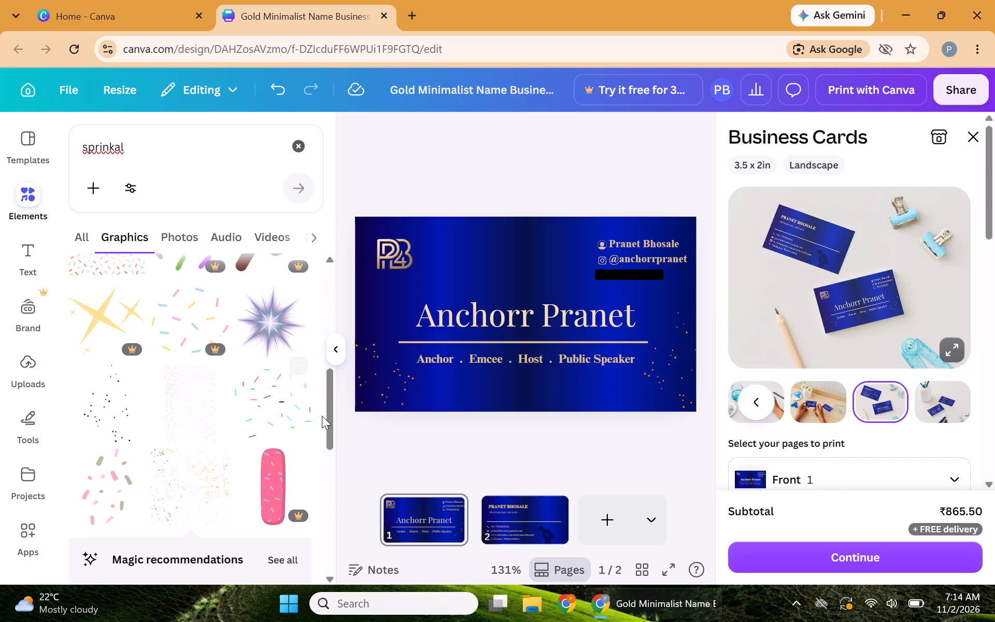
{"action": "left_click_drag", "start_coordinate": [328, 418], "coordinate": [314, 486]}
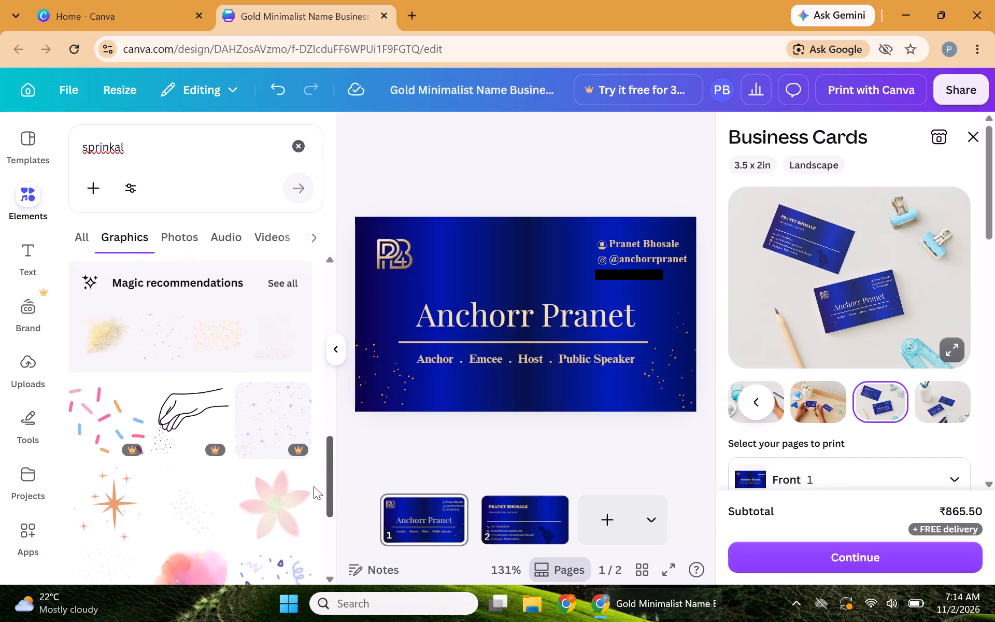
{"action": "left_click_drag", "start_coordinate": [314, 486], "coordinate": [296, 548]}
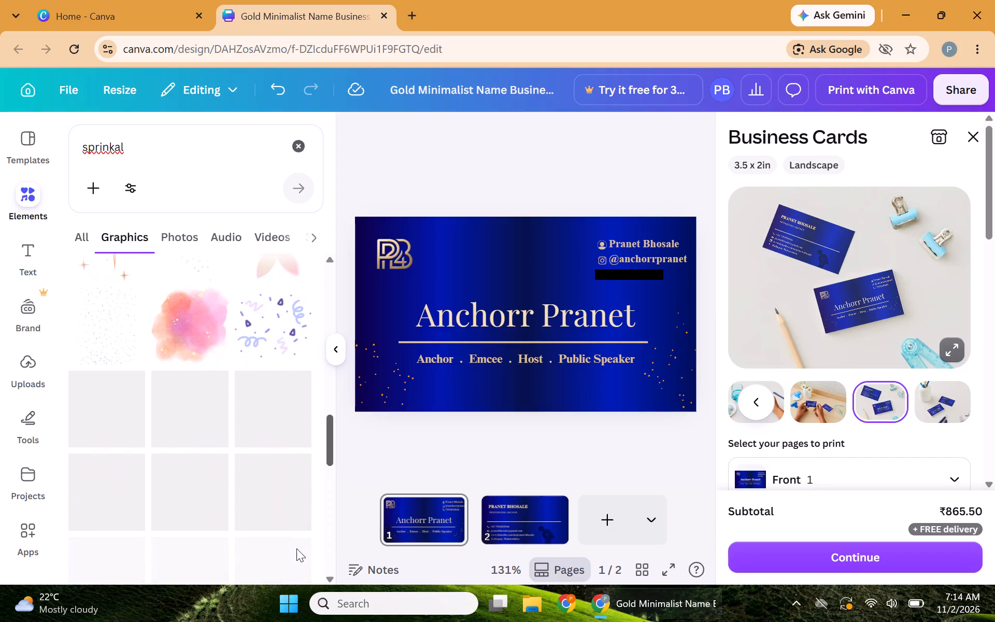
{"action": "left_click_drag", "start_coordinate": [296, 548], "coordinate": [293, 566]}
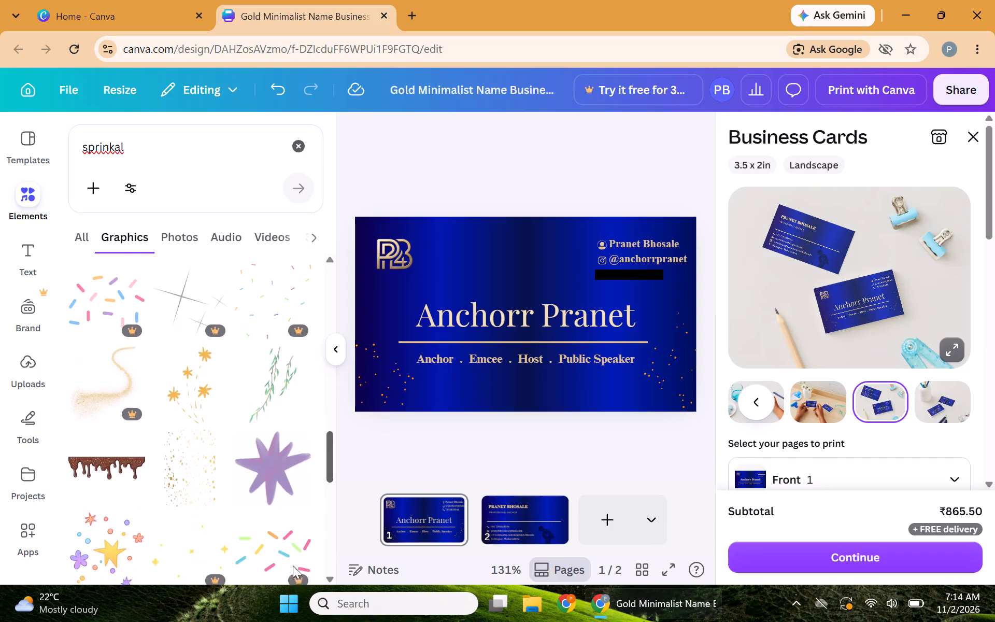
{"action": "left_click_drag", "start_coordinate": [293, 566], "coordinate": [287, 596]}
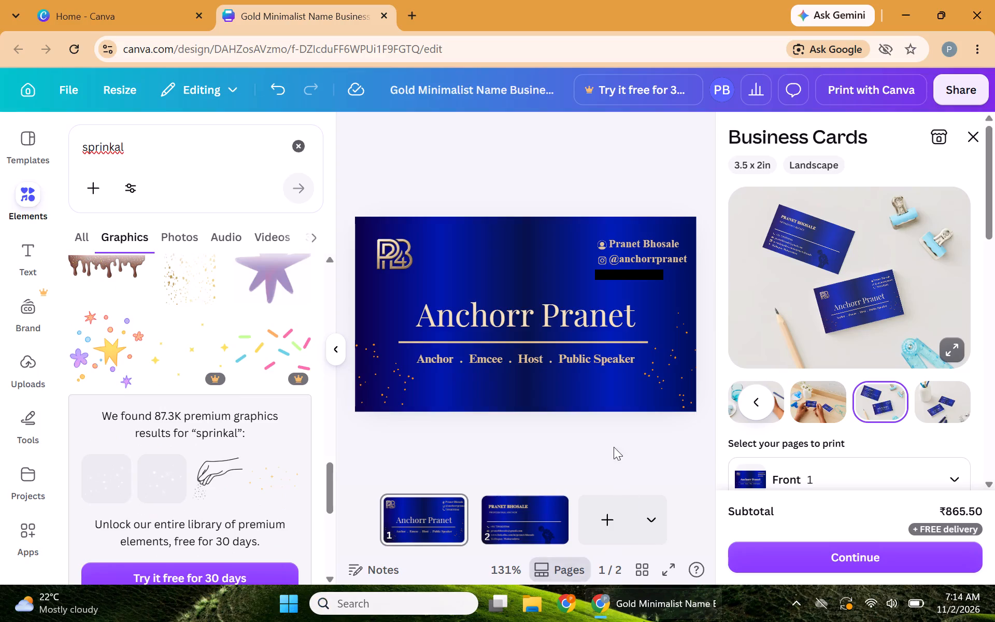
Duplicate the left orange dots graphic, turn the copy on its side, and place it beside the original, overhanging the card's bottom edge.
{"action": "left_click", "coordinate": [395, 368]}
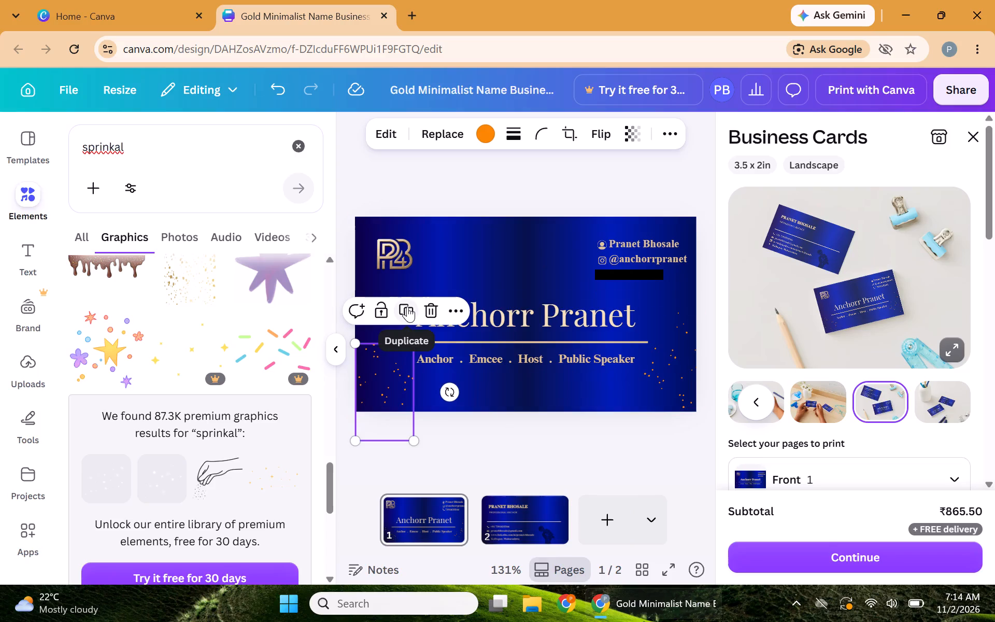
{"action": "left_click", "coordinate": [407, 306]}
{"action": "left_click_drag", "start_coordinate": [412, 399], "coordinate": [515, 395]}
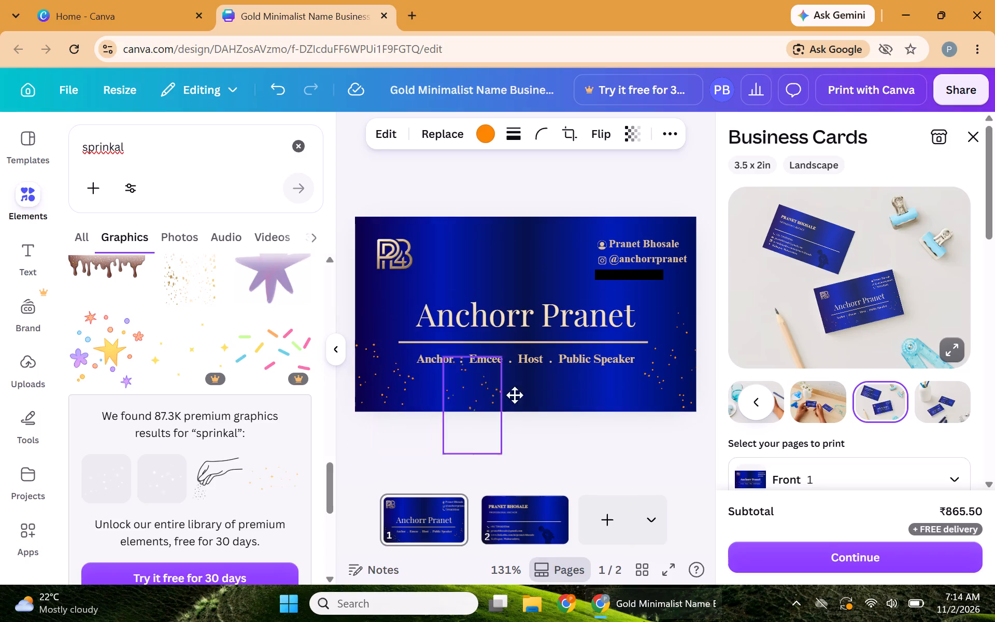
{"action": "left_click_drag", "start_coordinate": [515, 395], "coordinate": [496, 407]}
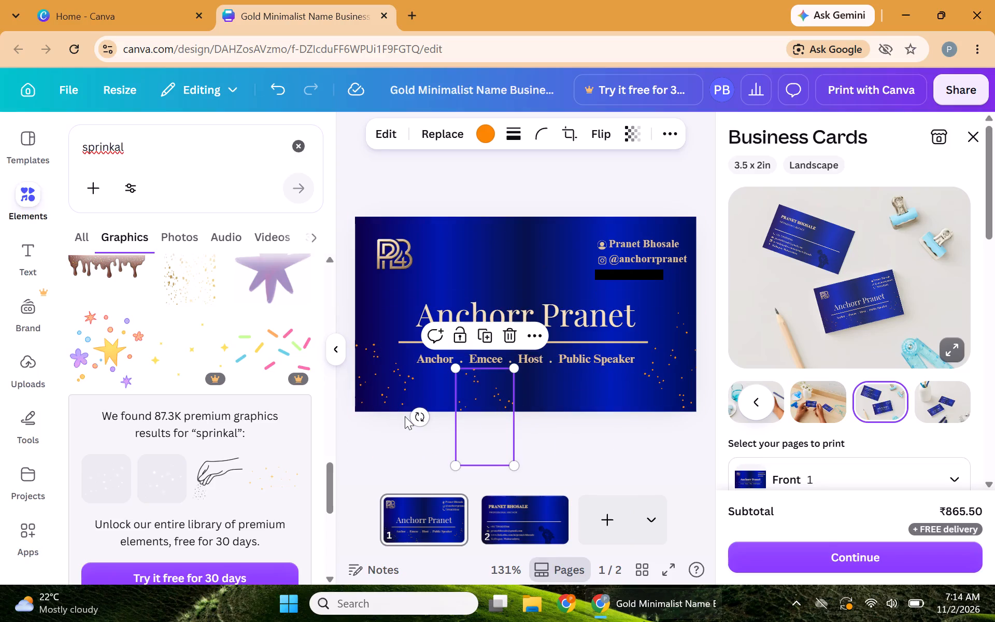
{"action": "left_click_drag", "start_coordinate": [413, 416], "coordinate": [624, 379]}
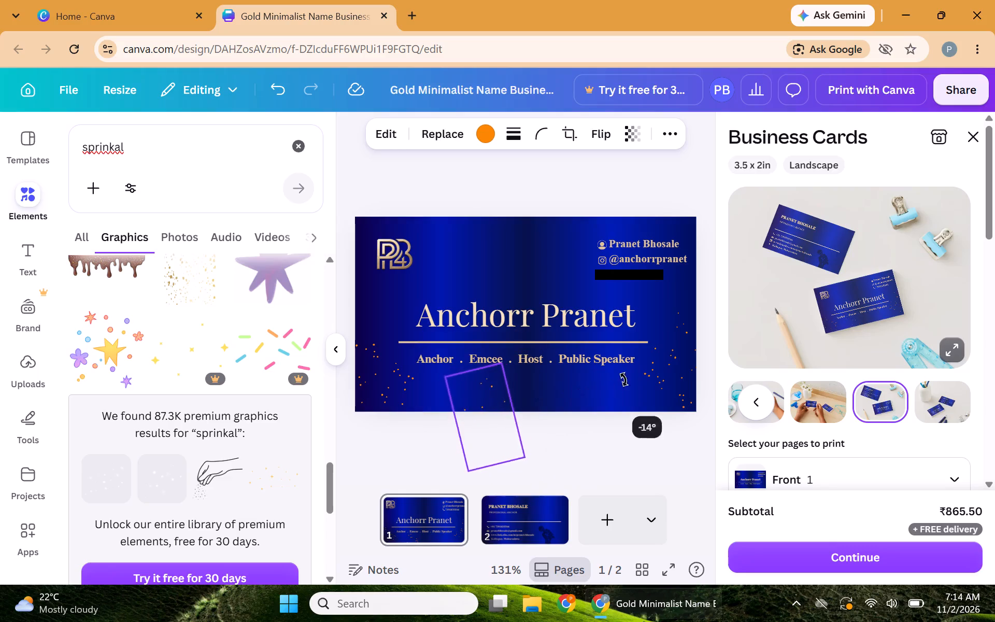
{"action": "left_click_drag", "start_coordinate": [624, 379], "coordinate": [482, 322]}
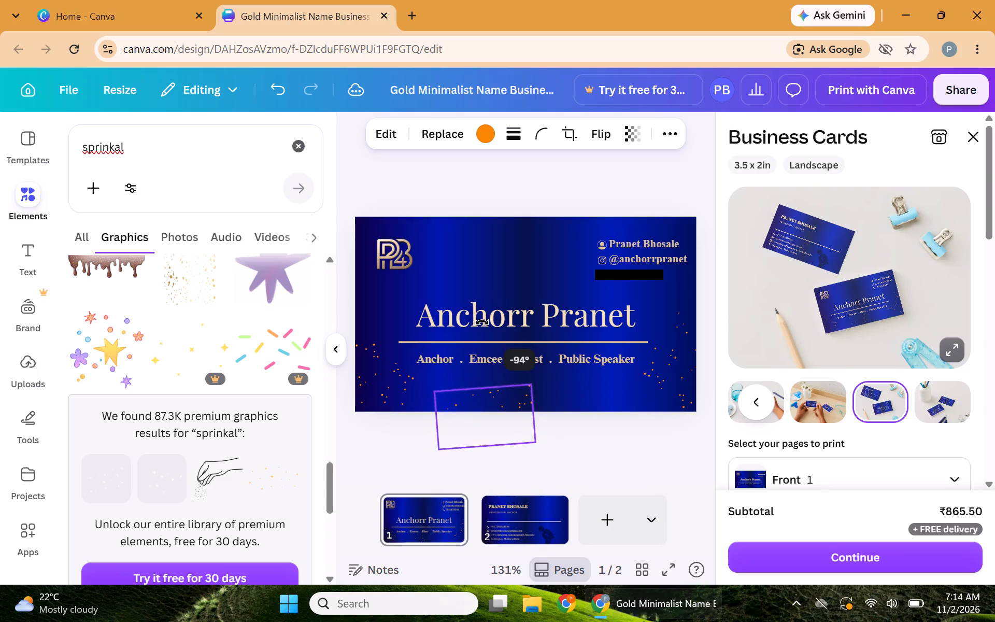
{"action": "left_click_drag", "start_coordinate": [482, 322], "coordinate": [488, 328]}
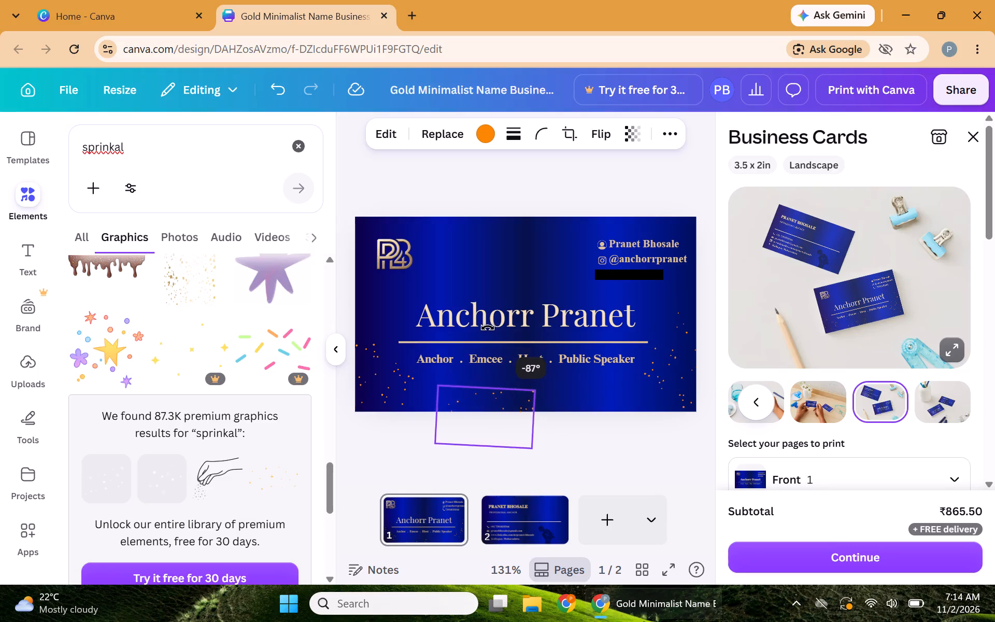
{"action": "left_click_drag", "start_coordinate": [488, 328], "coordinate": [487, 328]}
{"action": "left_click_drag", "start_coordinate": [500, 405], "coordinate": [480, 387]}
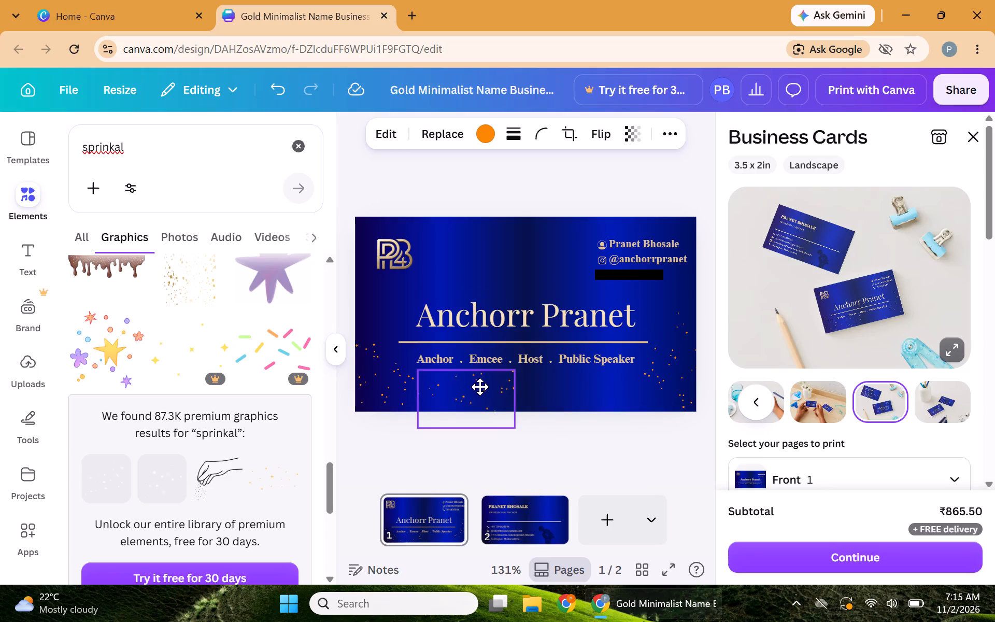
{"action": "left_click_drag", "start_coordinate": [480, 387], "coordinate": [475, 393]}
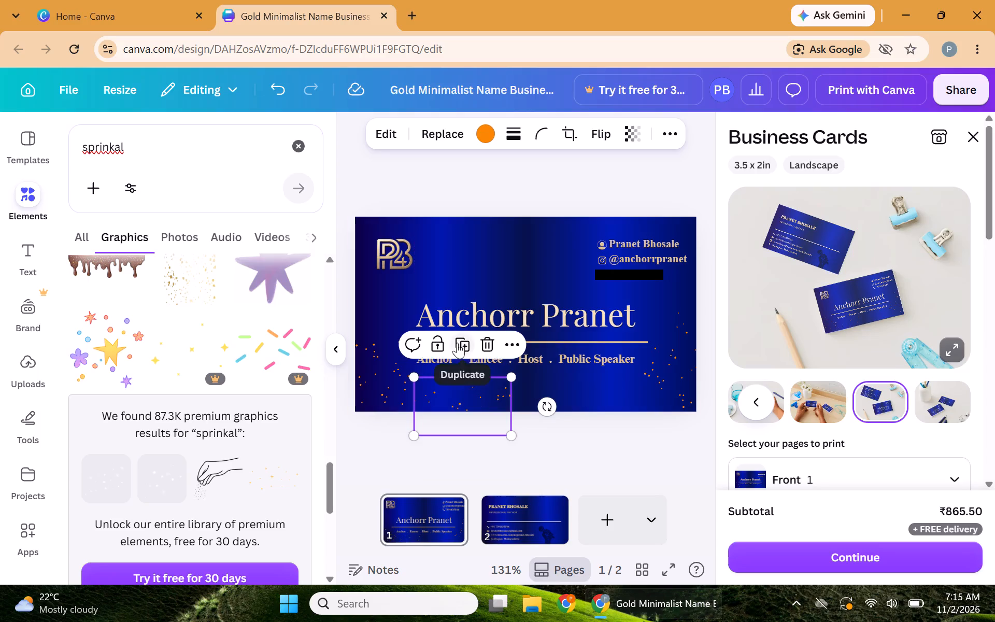
Duplicate the sideways dots graphic and place the copy just right of it along the card's bottom edge, below "Host . Public Speaker".
{"action": "left_click", "coordinate": [457, 343]}
{"action": "left_click_drag", "start_coordinate": [535, 394], "coordinate": [580, 379]}
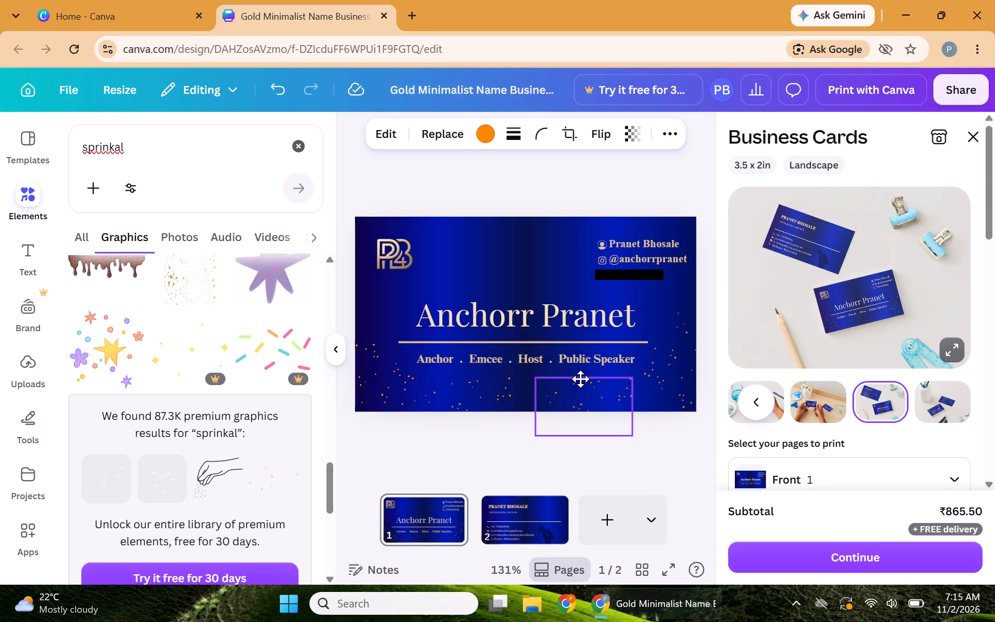
{"action": "left_click_drag", "start_coordinate": [580, 379], "coordinate": [562, 374]}
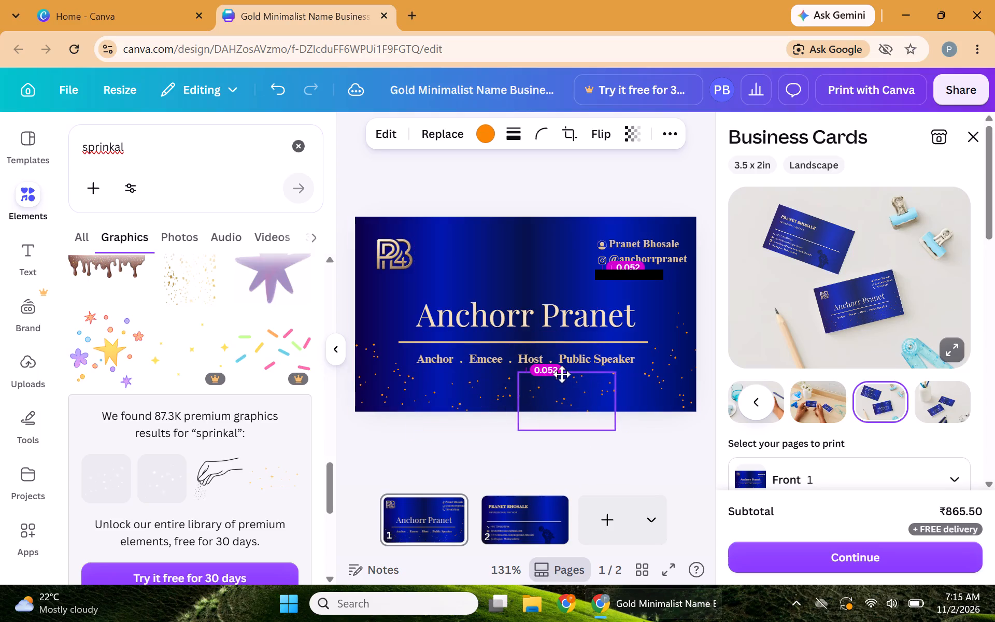
{"action": "left_click_drag", "start_coordinate": [562, 374], "coordinate": [562, 376]}
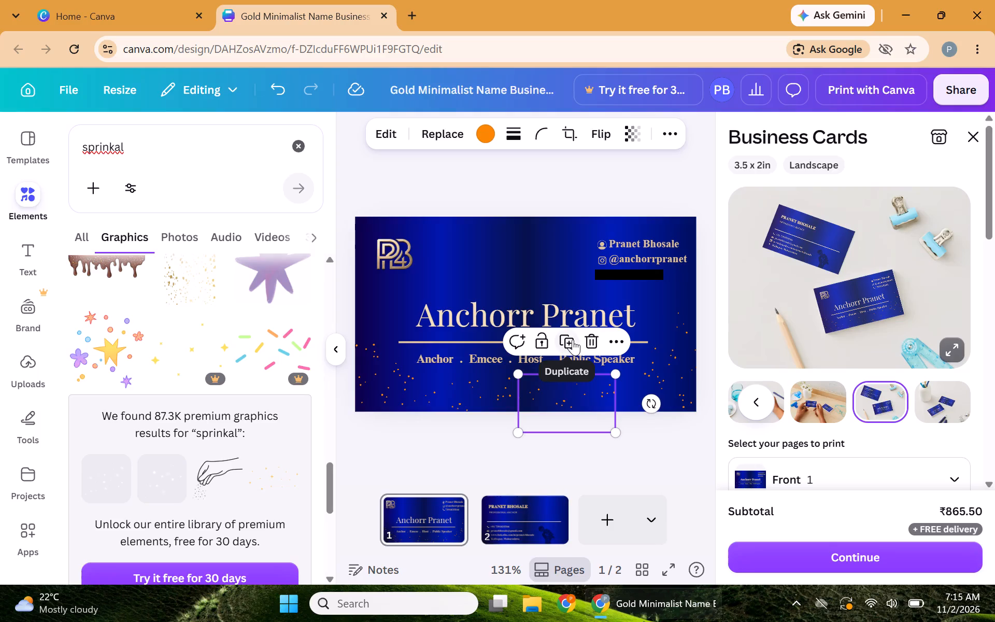
{"action": "left_click_drag", "start_coordinate": [564, 384], "coordinate": [584, 383]}
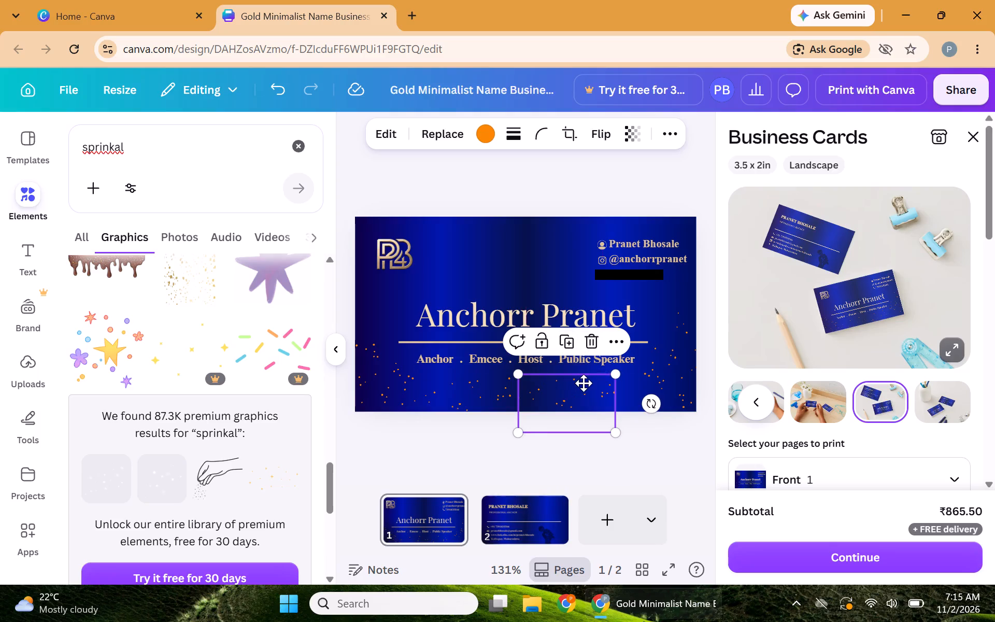
Move the newest sideways dots copy right along the card's bottom edge, below "Public Speaker", and lower it slightly.
{"action": "left_click_drag", "start_coordinate": [584, 383], "coordinate": [591, 389]}
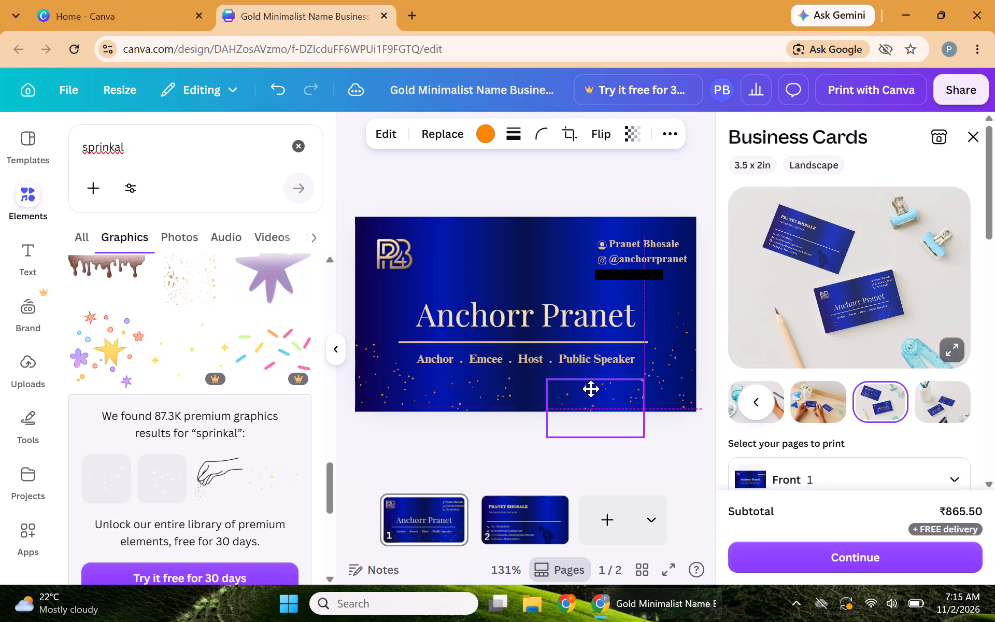
{"action": "left_click_drag", "start_coordinate": [591, 389], "coordinate": [593, 386]}
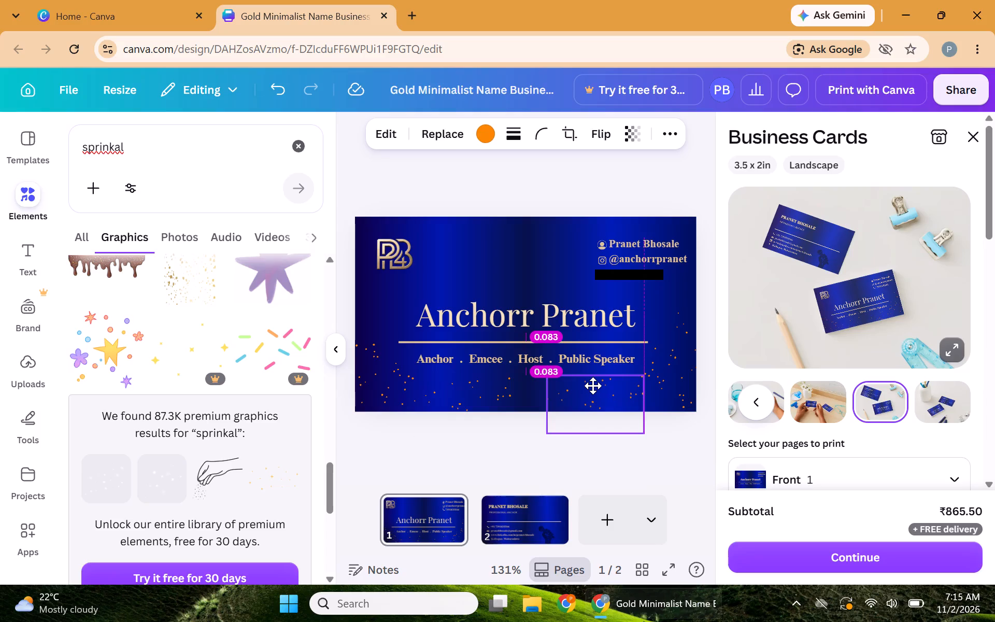
{"action": "left_click_drag", "start_coordinate": [593, 386], "coordinate": [589, 383]}
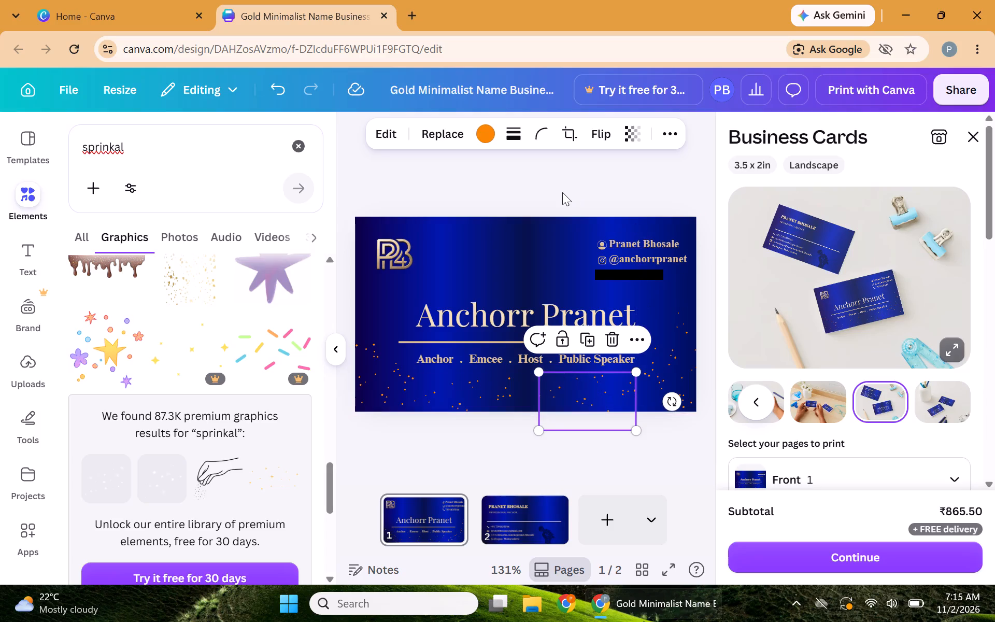
{"action": "left_click", "coordinate": [562, 192]}
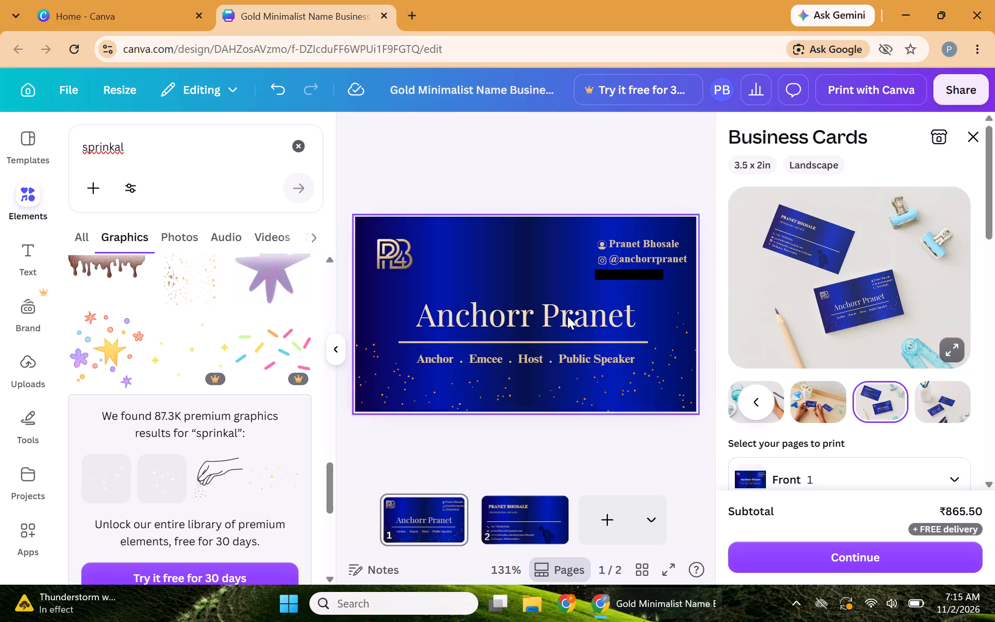
{"action": "left_click_drag", "start_coordinate": [608, 373], "coordinate": [616, 379]}
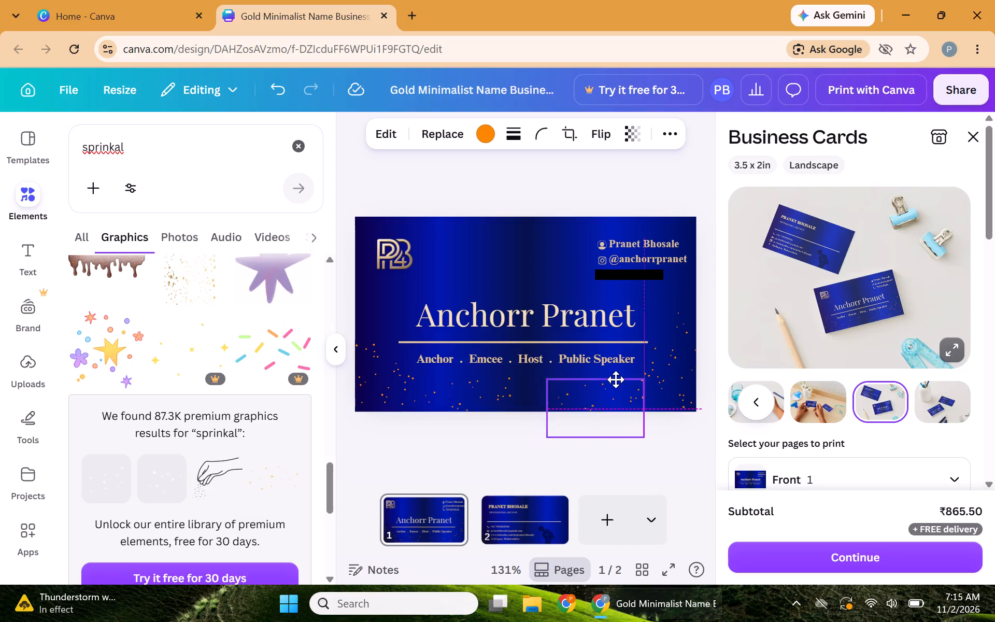
{"action": "left_click_drag", "start_coordinate": [616, 379], "coordinate": [621, 386]}
{"action": "left_click", "coordinate": [550, 191]}
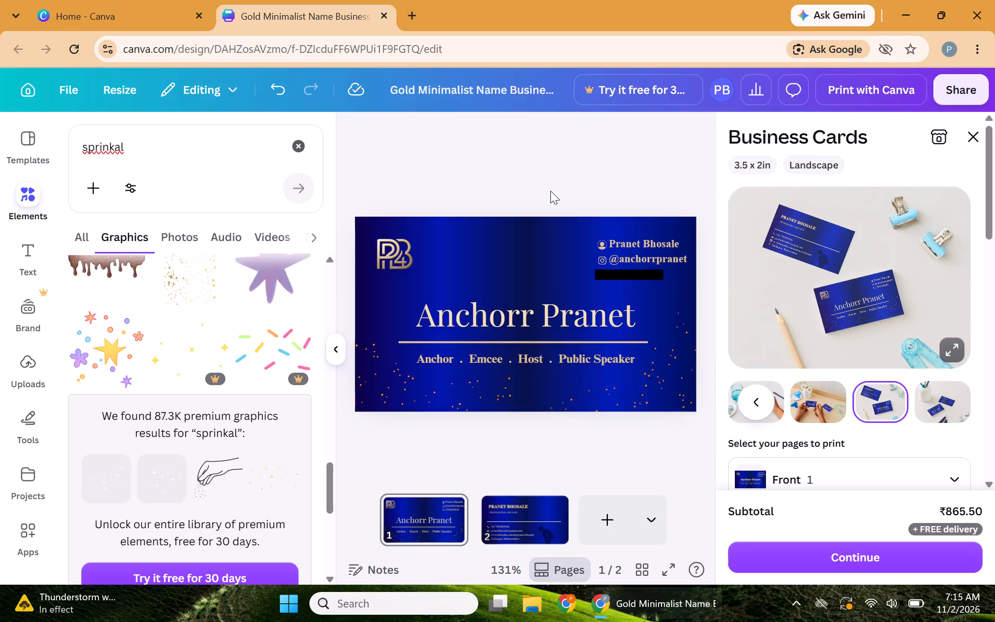
Lower the sideways dots graphic below "Emcee" further over the card's bottom edge, and shift the copy below "Public Speaker" slightly left.
{"action": "left_click_drag", "start_coordinate": [489, 397], "coordinate": [493, 405]}
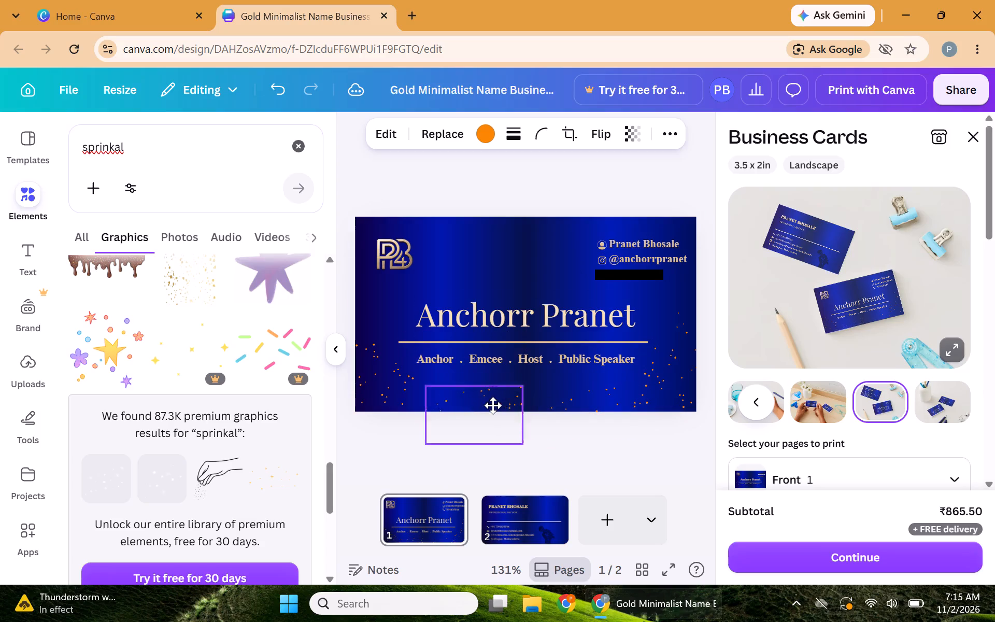
{"action": "left_click_drag", "start_coordinate": [493, 405], "coordinate": [488, 402]}
{"action": "left_click_drag", "start_coordinate": [567, 398], "coordinate": [556, 398]}
{"action": "left_click", "coordinate": [469, 146]}
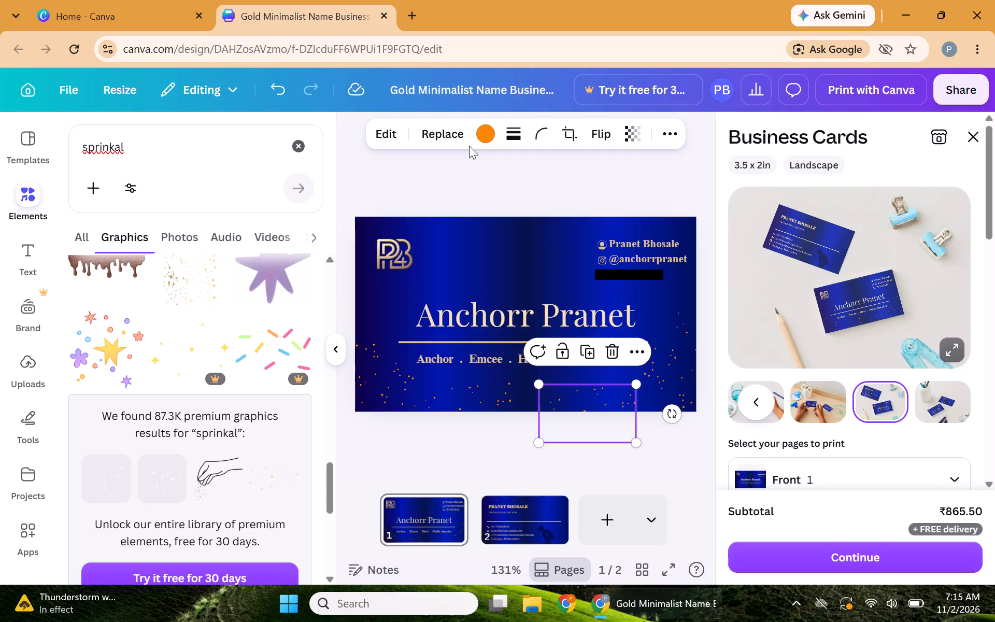
{"action": "left_click", "coordinate": [485, 175]}
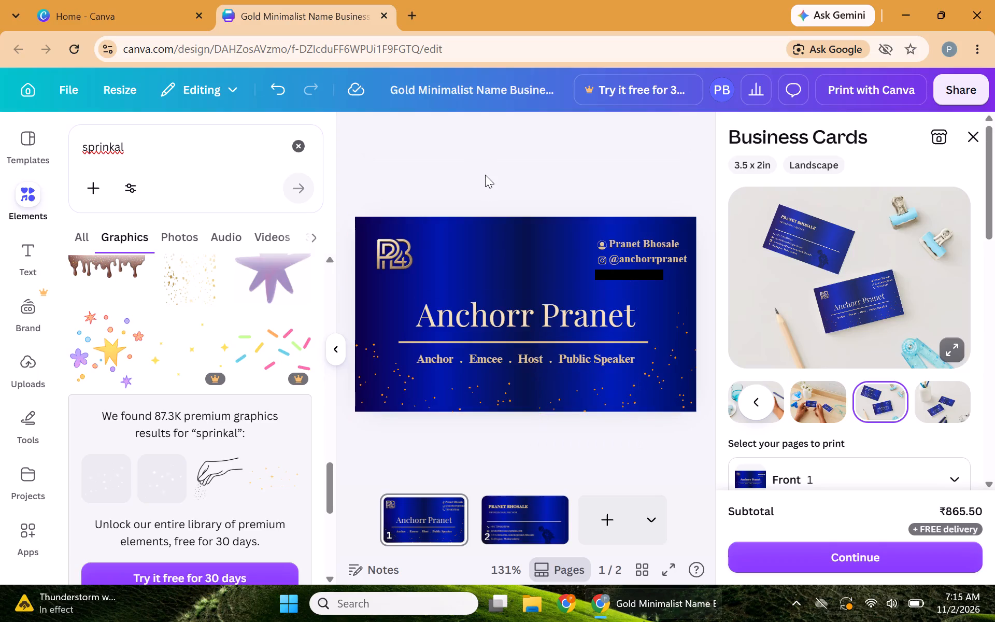
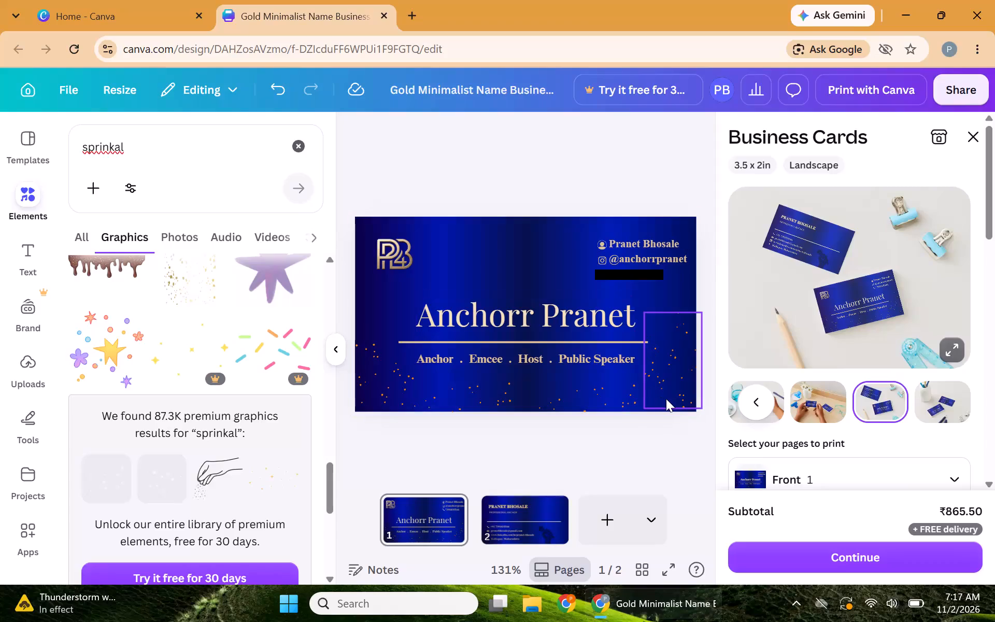
Recolour the dots graphic in page 1's lower right corner to yellow #FFDF07 and shift it slightly toward the card's corner.
{"action": "left_click", "coordinate": [666, 399]}
{"action": "left_click", "coordinate": [488, 126]}
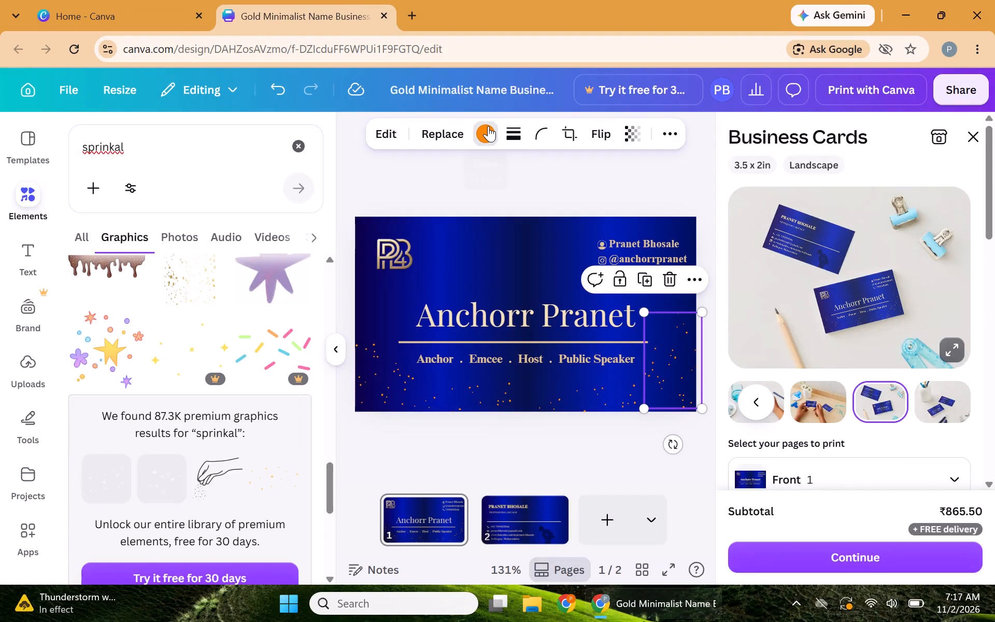
{"action": "left_click", "coordinate": [80, 247]}
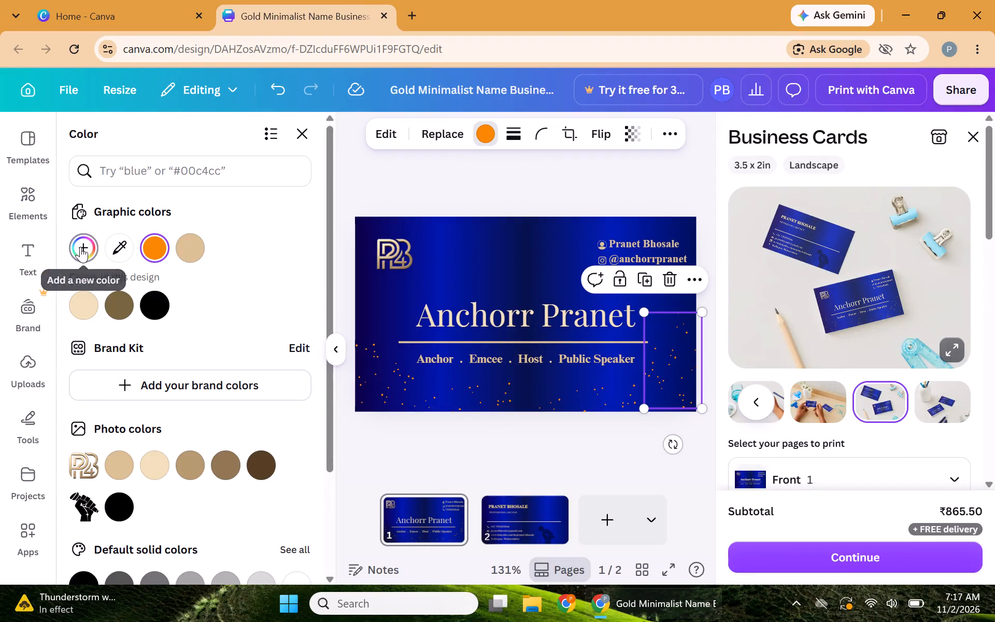
{"action": "left_click_drag", "start_coordinate": [107, 387], "coordinate": [115, 387]}
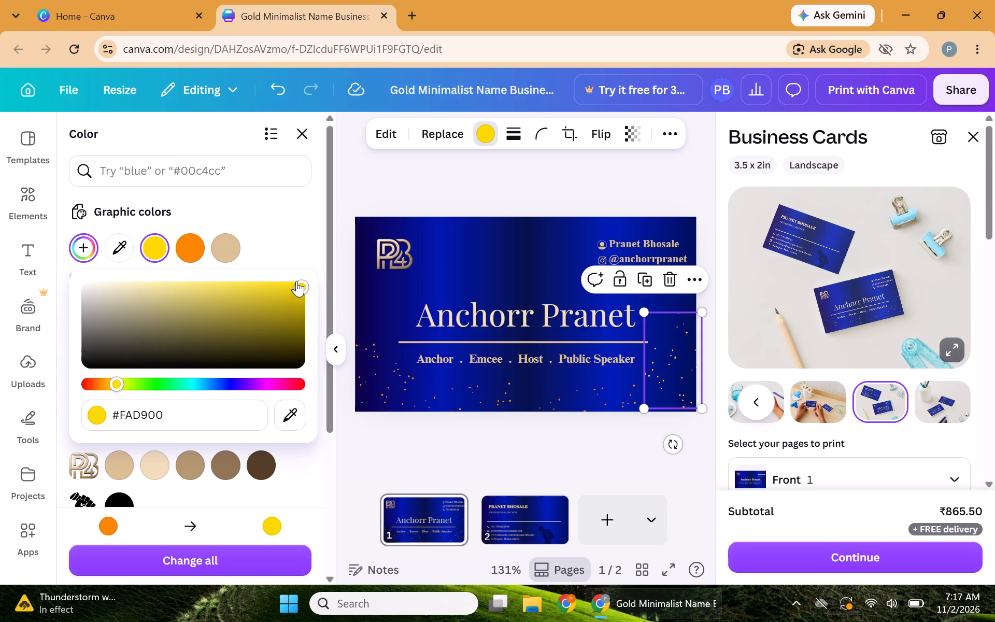
{"action": "left_click", "coordinate": [298, 284]}
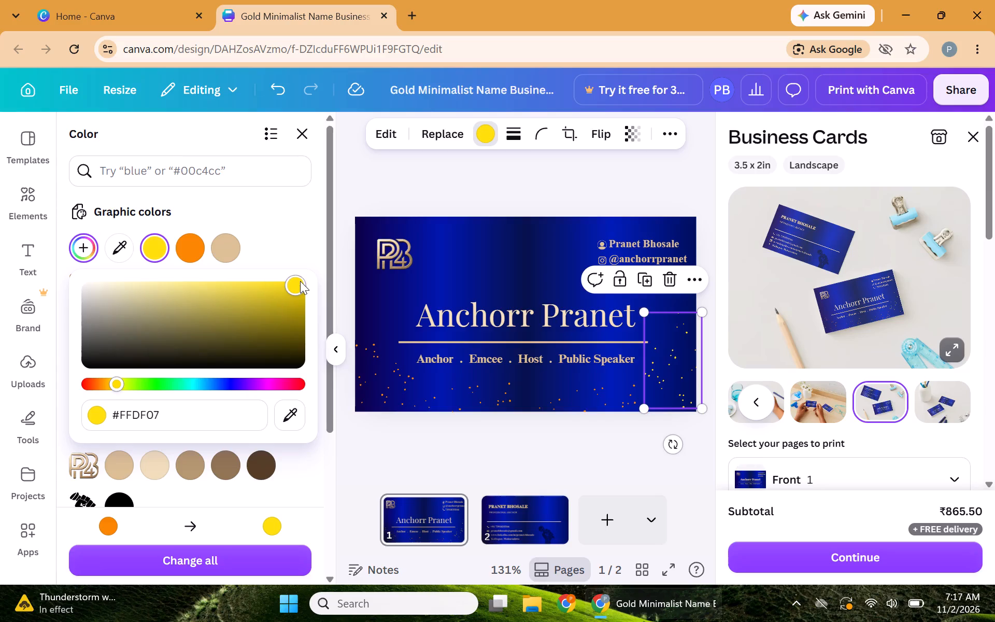
{"action": "left_click_drag", "start_coordinate": [660, 384], "coordinate": [668, 388]}
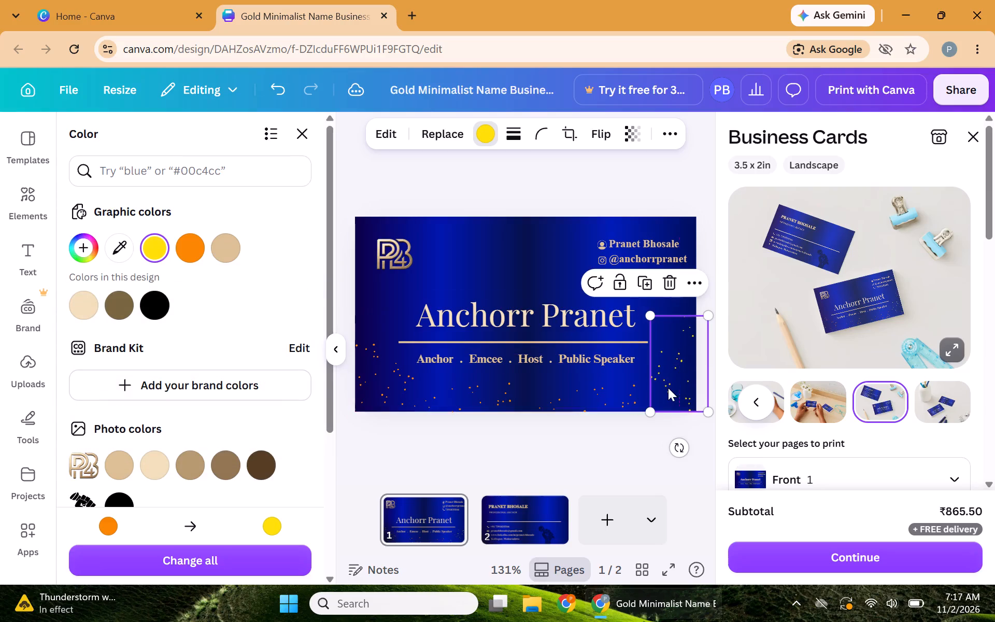
{"action": "left_click", "coordinate": [477, 180]}
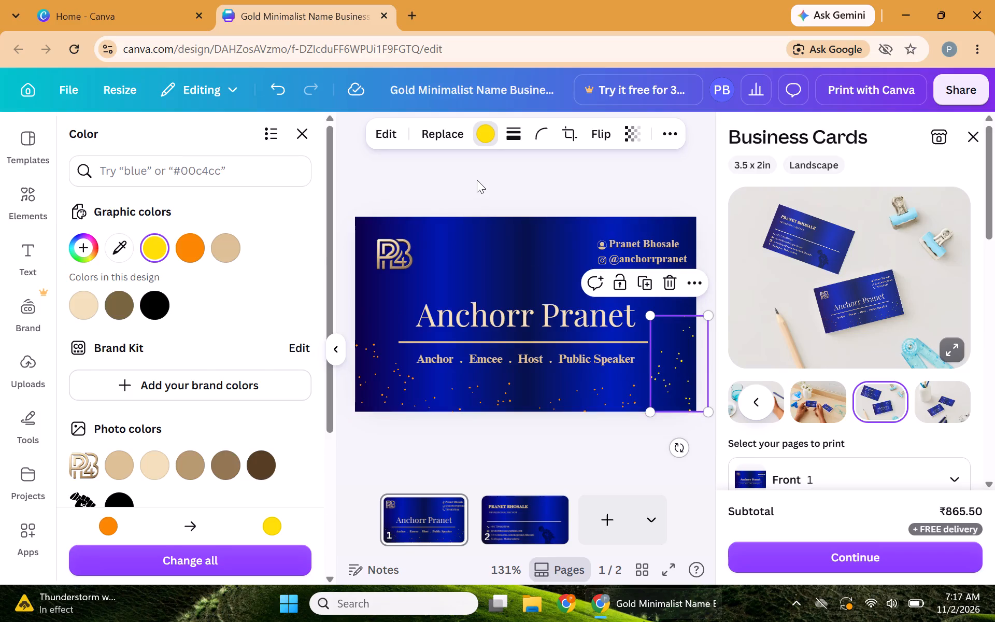
{"action": "left_click", "coordinate": [678, 372]}
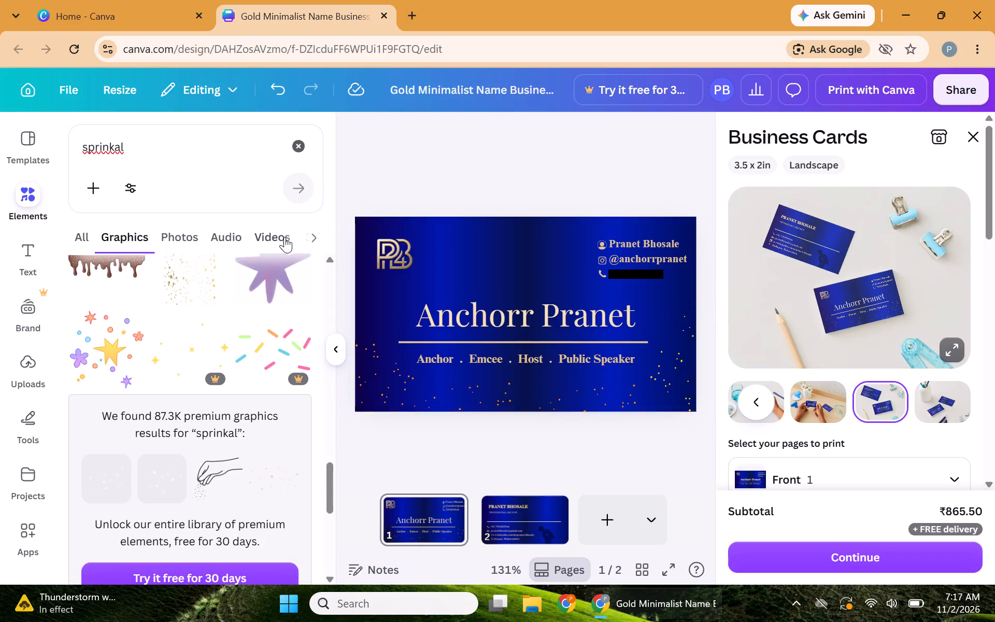
Undo the corner shift of the right dots graphic and step its colour back from yellow to amber orange.
{"action": "key", "text": "ctrl+z"}
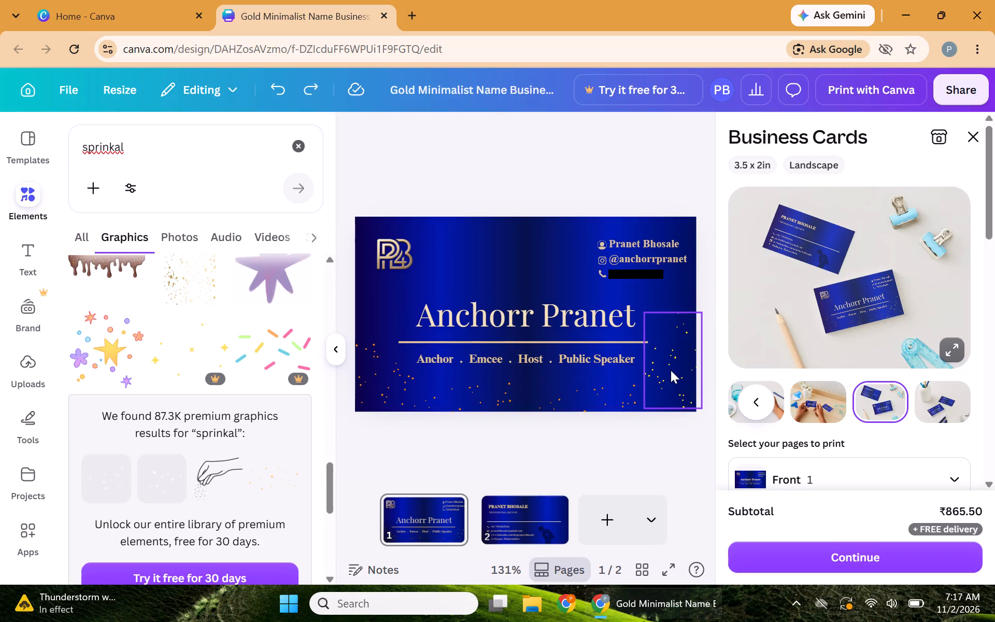
{"action": "key", "text": "ctrl+z"}
{"action": "key", "text": "ctrl+z"}
{"action": "key", "text": "ctrl+z"}
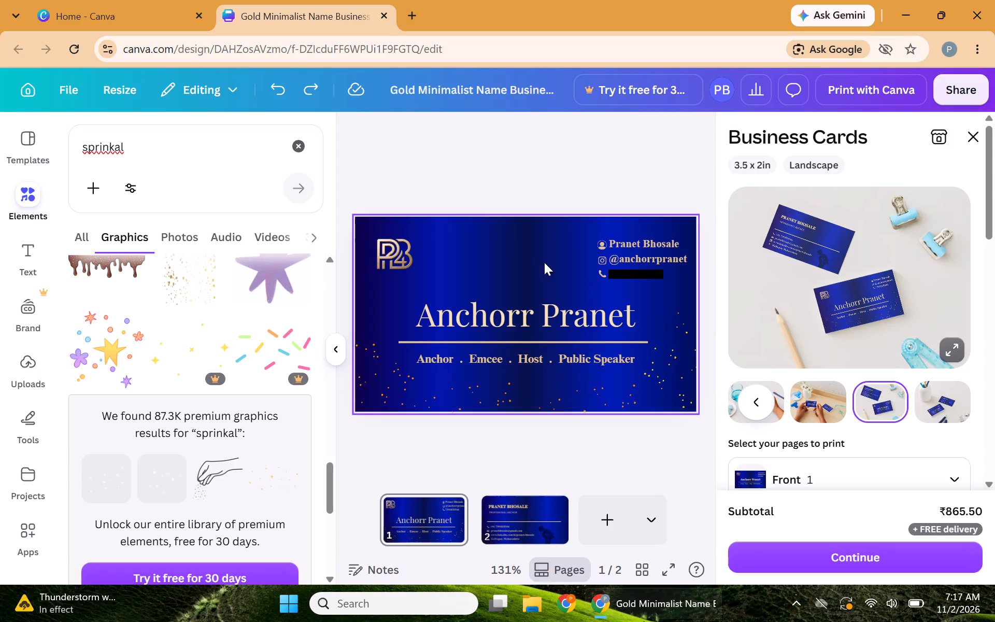
{"action": "left_click", "coordinate": [457, 180]}
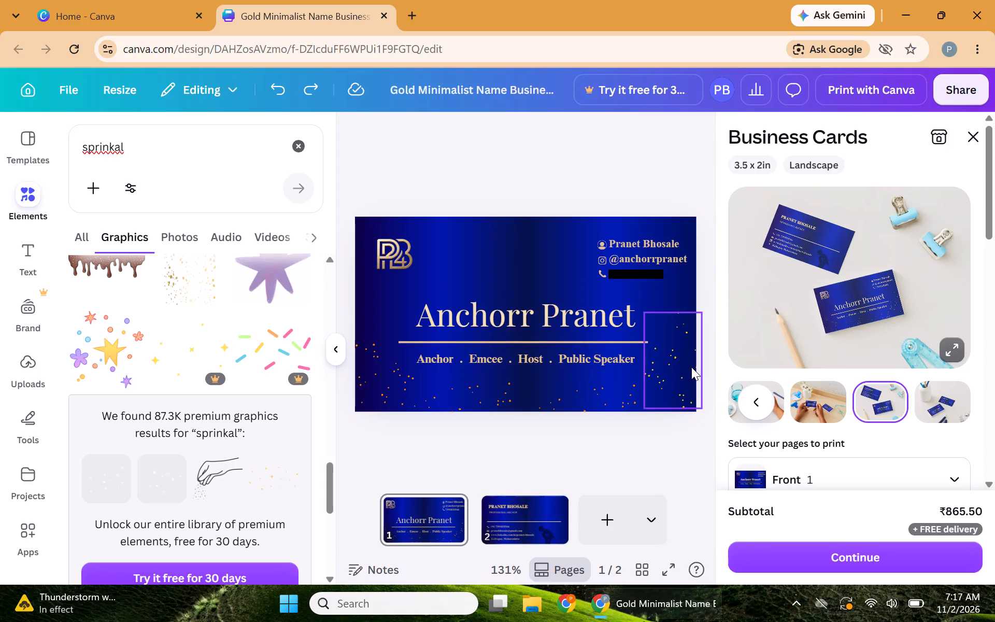
{"action": "left_click", "coordinate": [691, 367]}
{"action": "key", "text": "ctrl+z"}
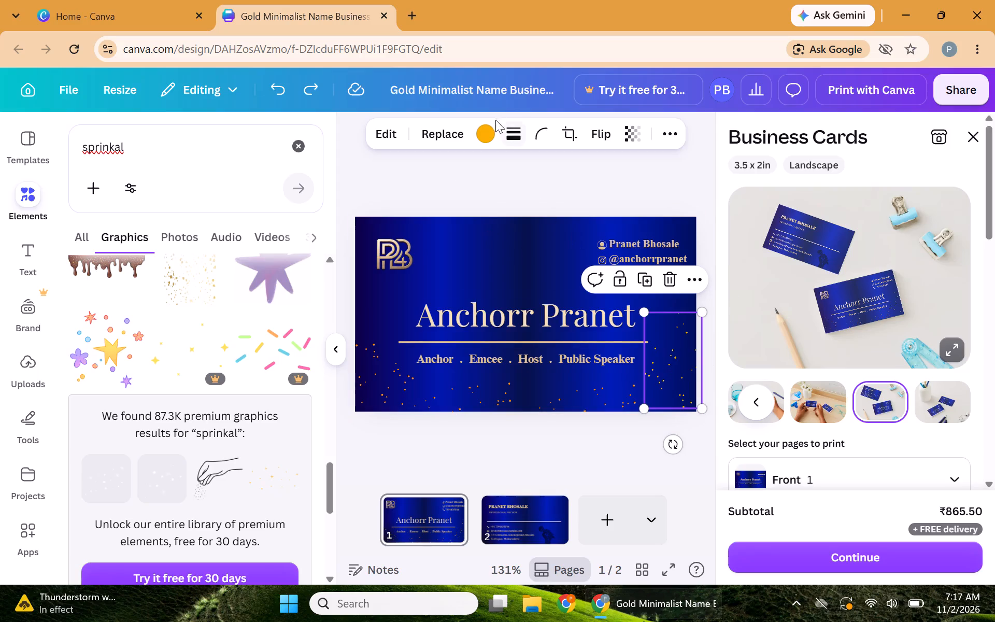
{"action": "key", "text": "ctrl+z"}
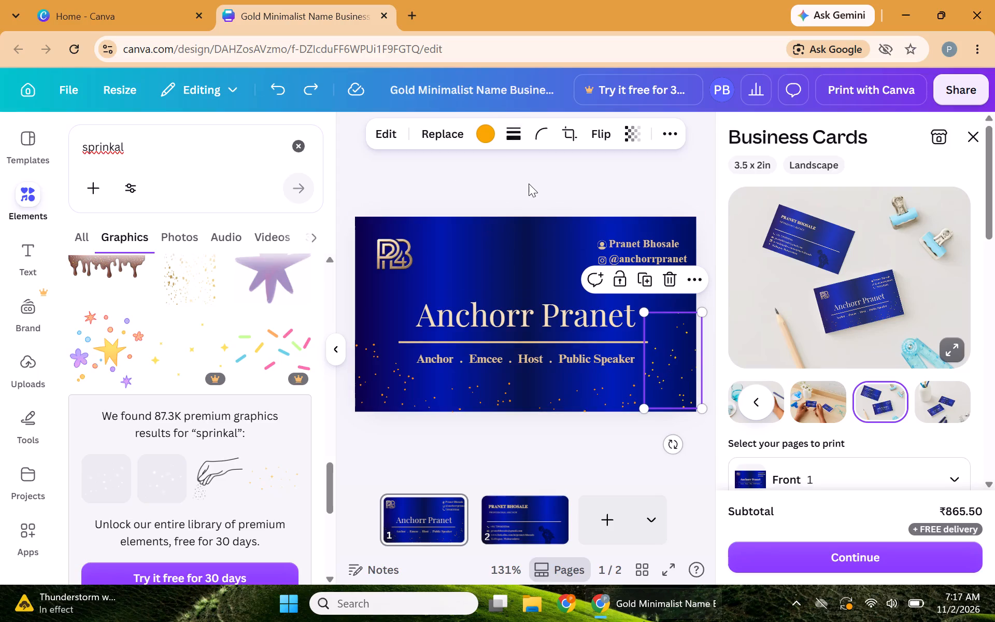
{"action": "left_click", "coordinate": [529, 183]}
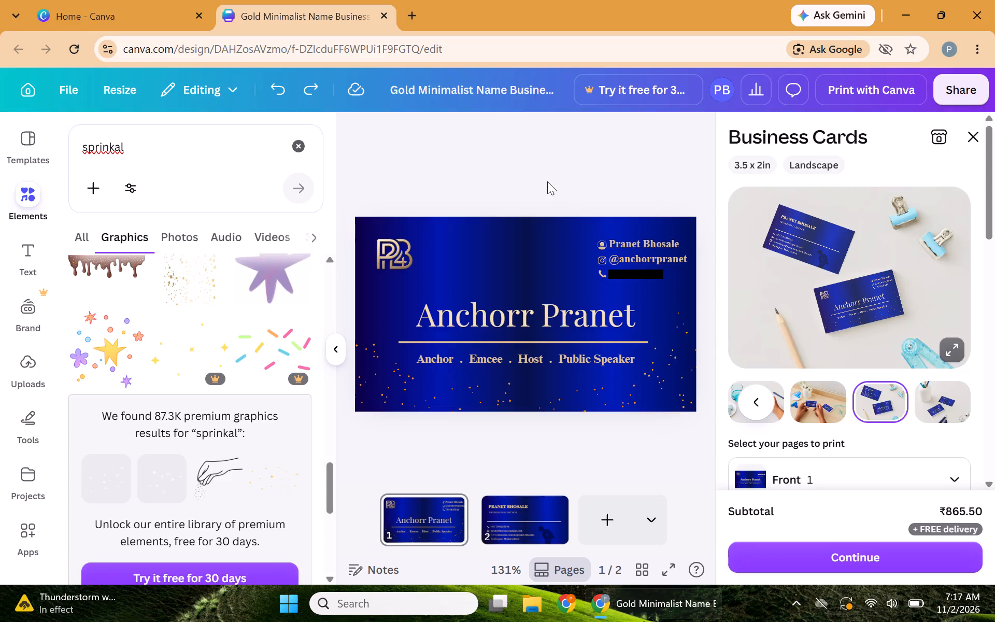
{"action": "key", "text": "ctrl+y"}
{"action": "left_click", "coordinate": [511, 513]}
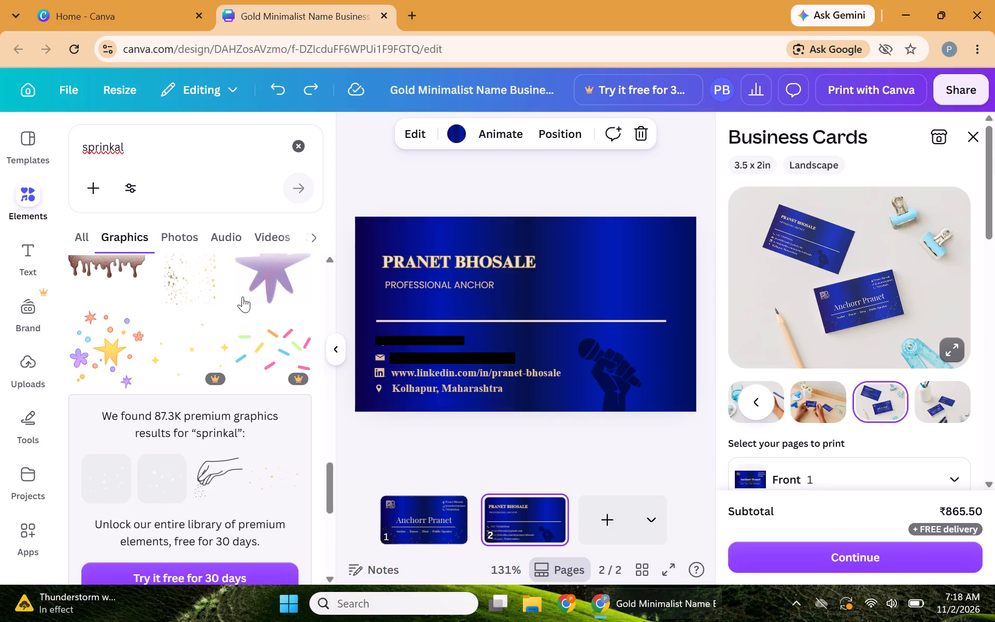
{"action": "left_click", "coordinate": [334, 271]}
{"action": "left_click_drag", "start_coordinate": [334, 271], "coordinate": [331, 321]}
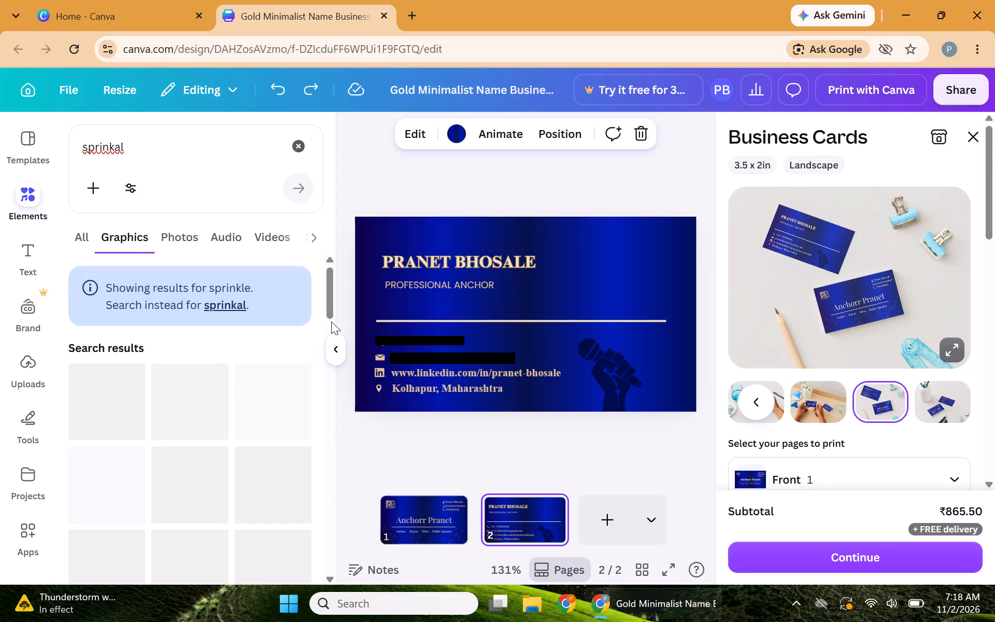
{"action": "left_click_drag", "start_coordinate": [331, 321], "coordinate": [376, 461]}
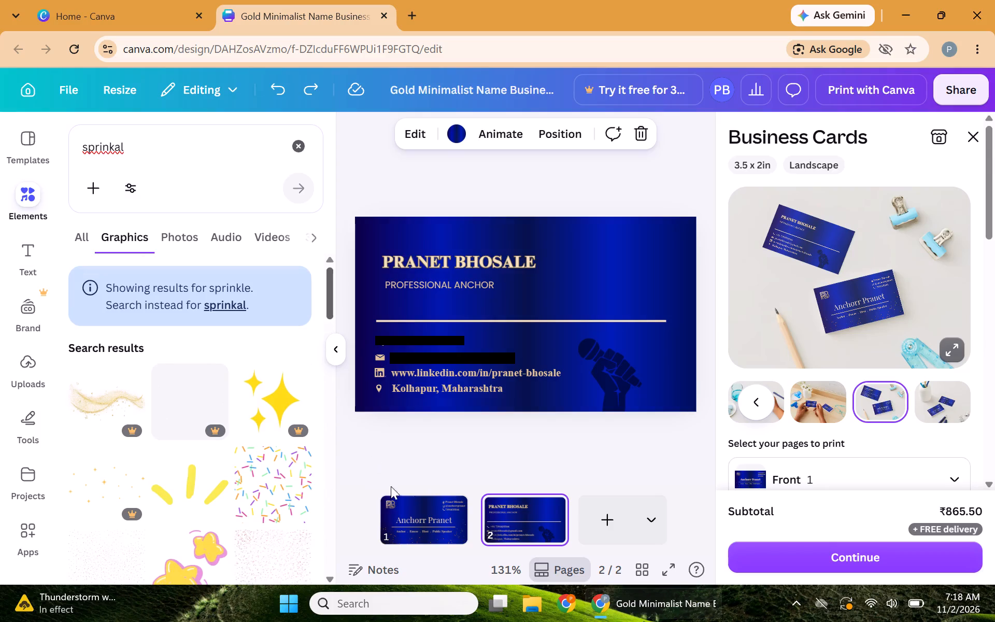
On page 1, move the amber dots graphic slightly down and right so it overhangs the card's lower right corner.
{"action": "left_click", "coordinate": [410, 504]}
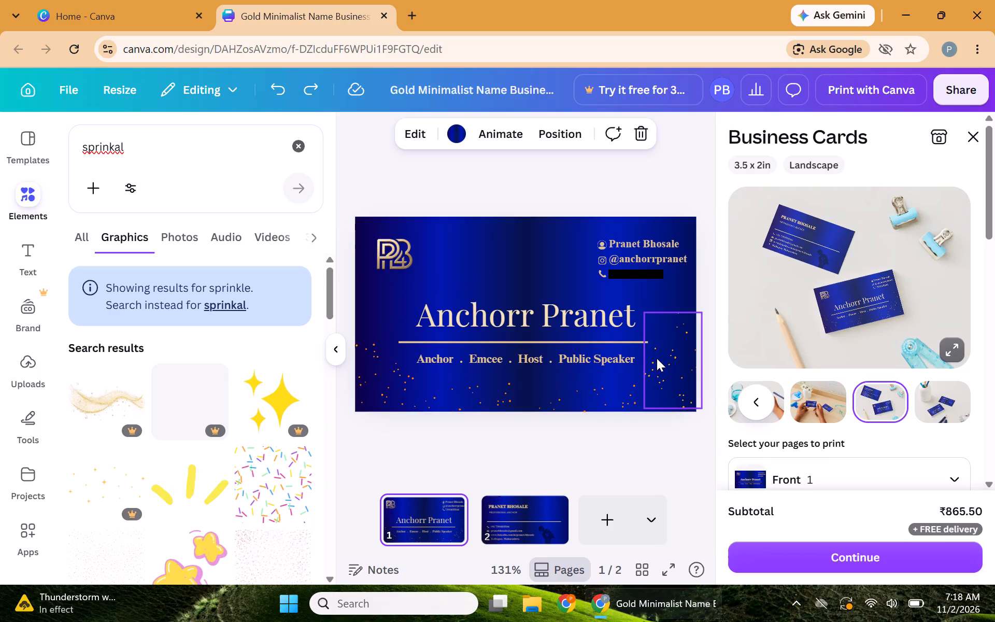
{"action": "left_click", "coordinate": [657, 358]}
{"action": "left_click_drag", "start_coordinate": [650, 356], "coordinate": [655, 360]}
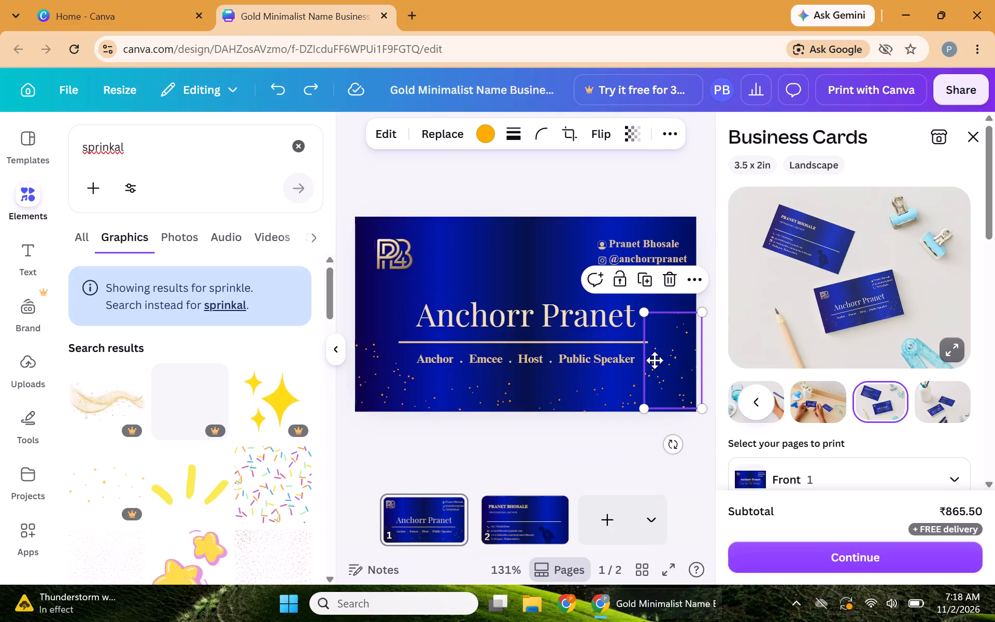
{"action": "left_click_drag", "start_coordinate": [655, 360], "coordinate": [653, 368]}
{"action": "left_click", "coordinate": [490, 189]}
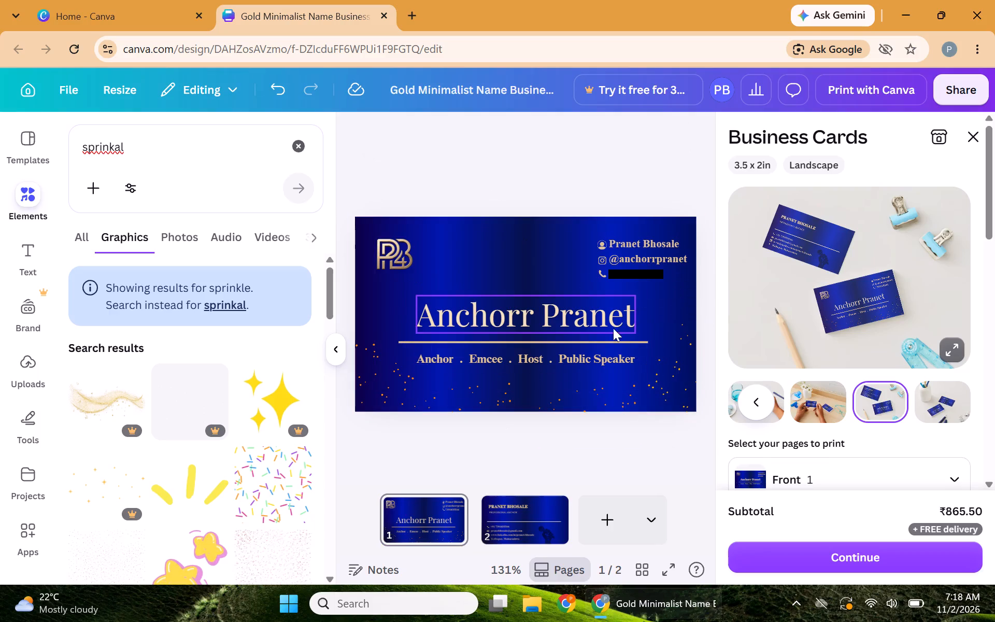
Copy the amber dots graphic from page 1 to page 2 and place it in the lower right corner, beside the microphone hand.
{"action": "left_click", "coordinate": [655, 376]}
{"action": "key", "text": "ctrl+c"}
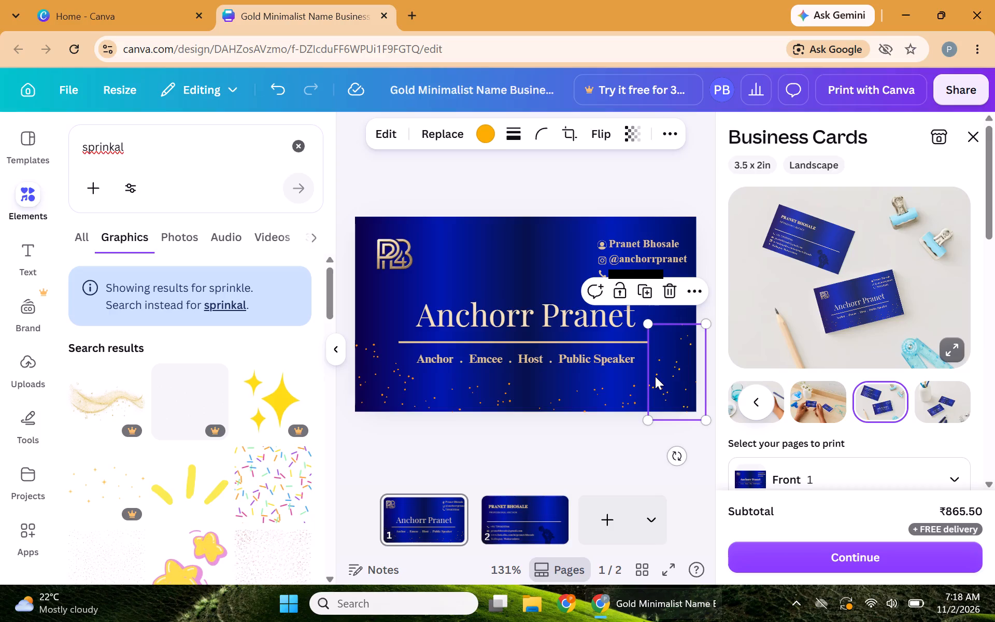
{"action": "left_click", "coordinate": [543, 530]}
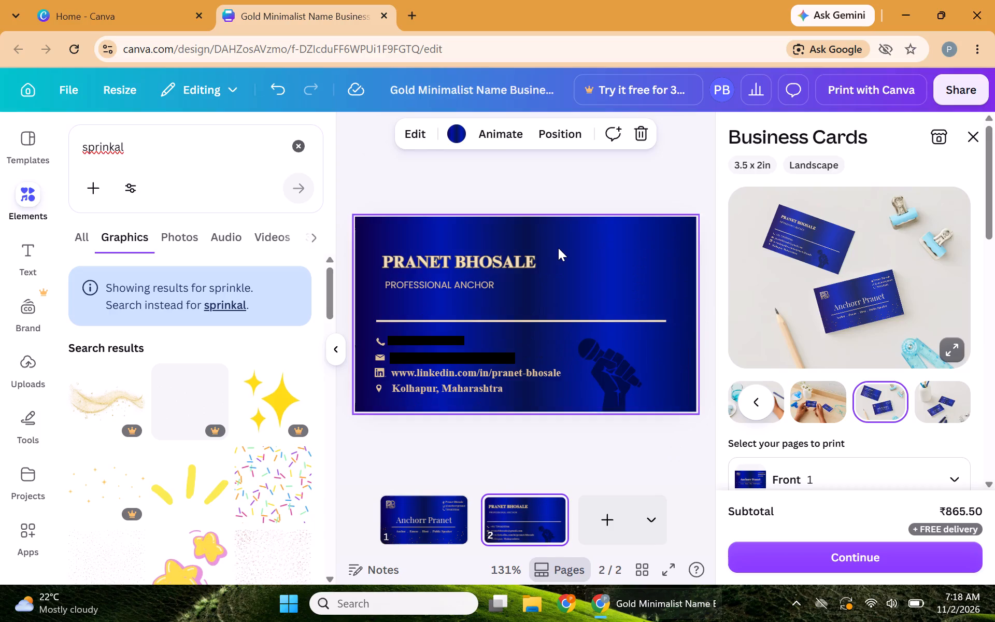
{"action": "left_click", "coordinate": [558, 248]}
{"action": "key", "text": "ctrl+v"}
{"action": "left_click", "coordinate": [685, 336]}
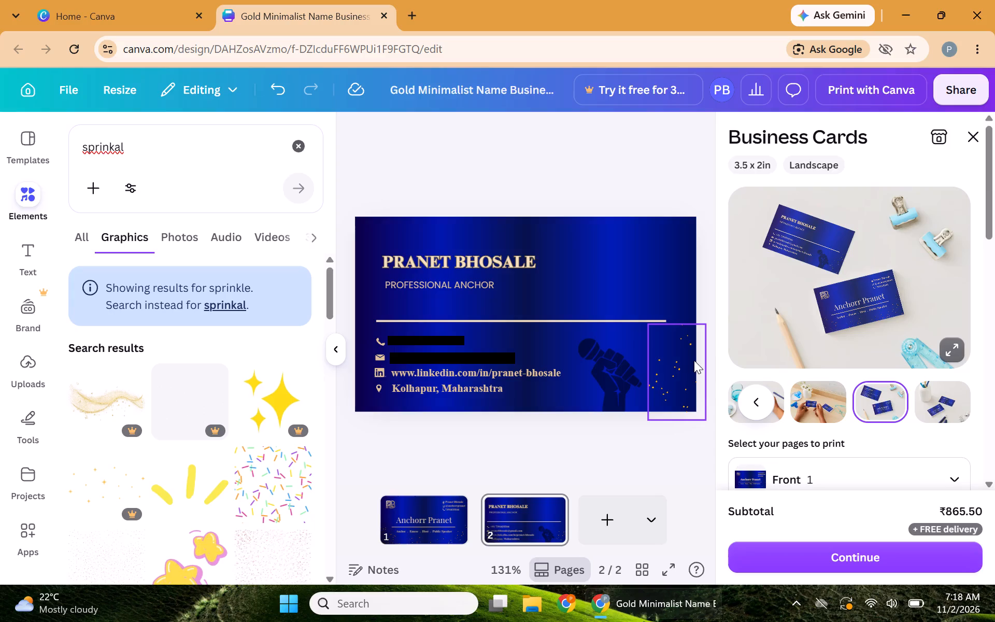
{"action": "left_click_drag", "start_coordinate": [694, 360], "coordinate": [641, 233]}
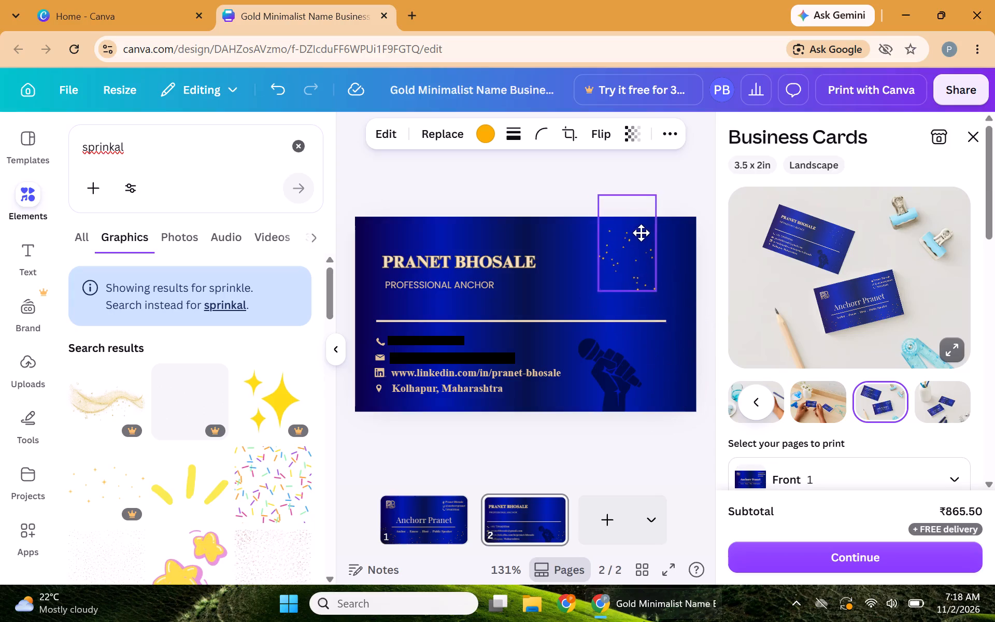
{"action": "left_click_drag", "start_coordinate": [641, 233], "coordinate": [687, 335]}
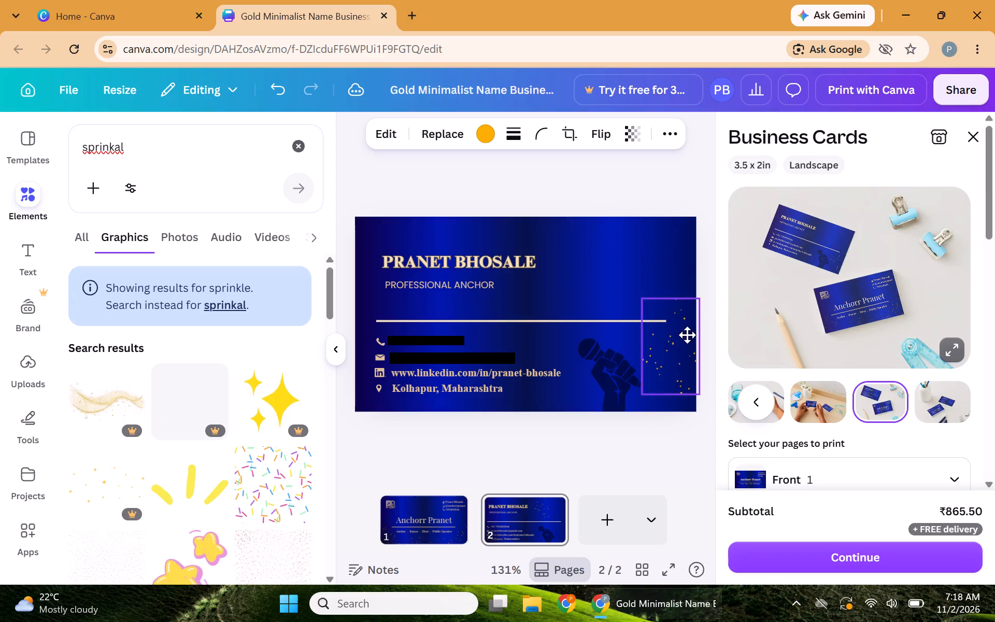
{"action": "left_click_drag", "start_coordinate": [687, 335], "coordinate": [683, 378]}
{"action": "left_click", "coordinate": [573, 193]}
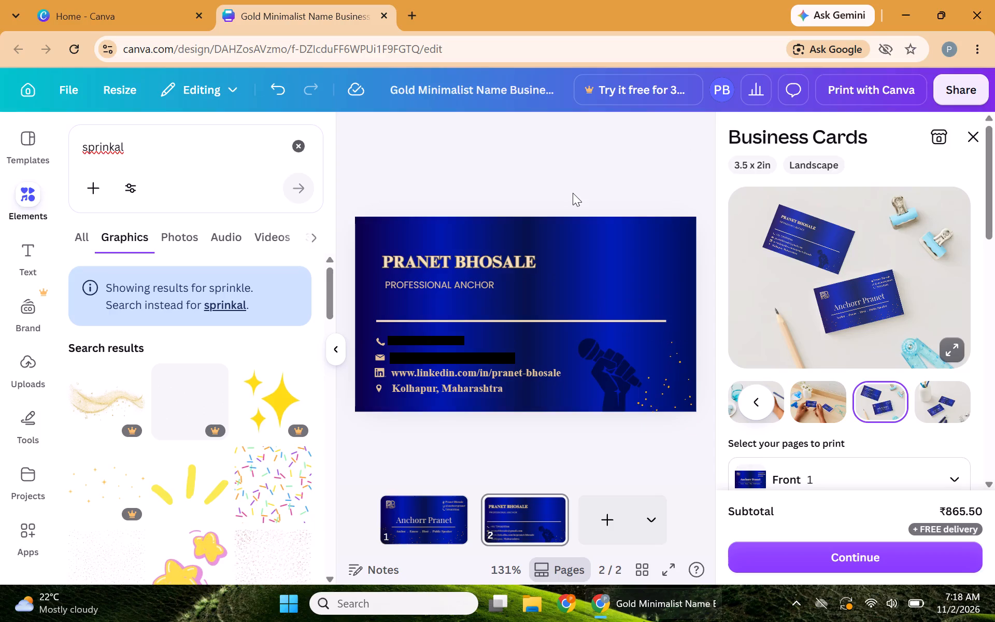
On page 1, lower the dots graphics in both bottom corners slightly further over the card's bottom edge.
{"action": "left_click", "coordinate": [429, 522]}
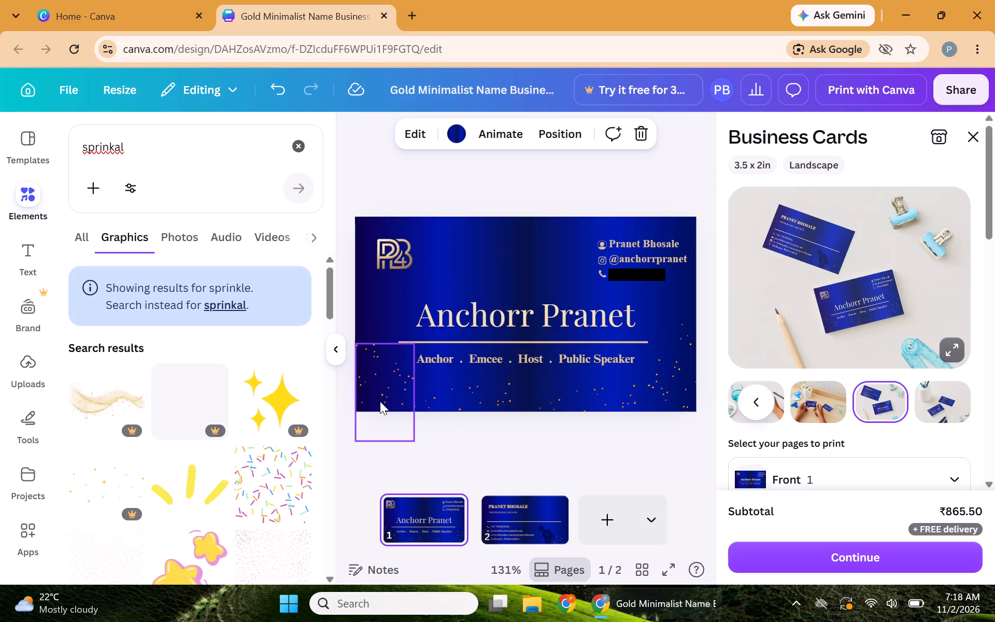
{"action": "left_click_drag", "start_coordinate": [378, 397], "coordinate": [378, 404]}
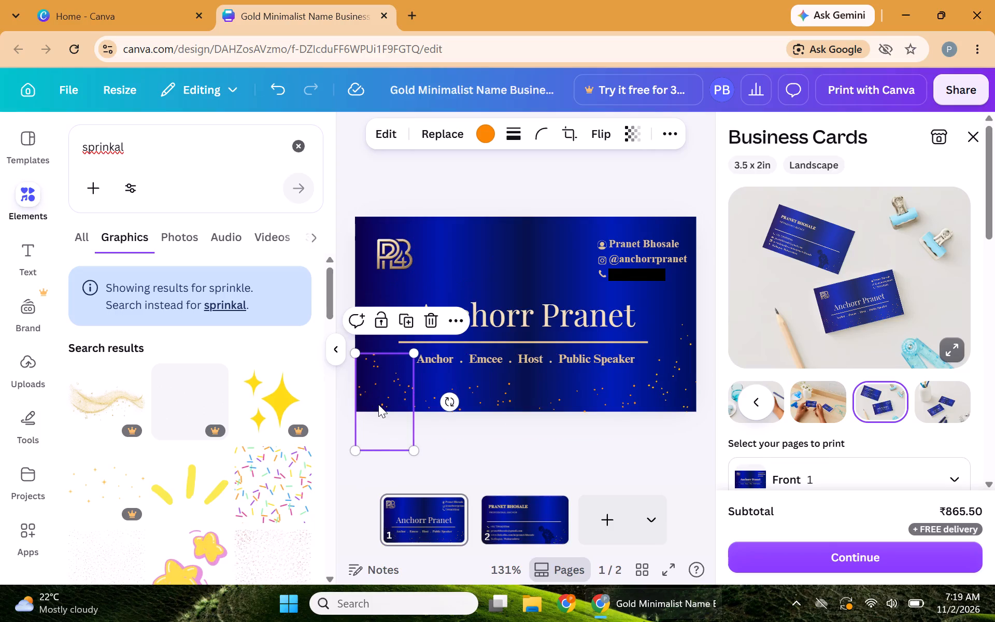
{"action": "left_click_drag", "start_coordinate": [662, 354], "coordinate": [664, 362]}
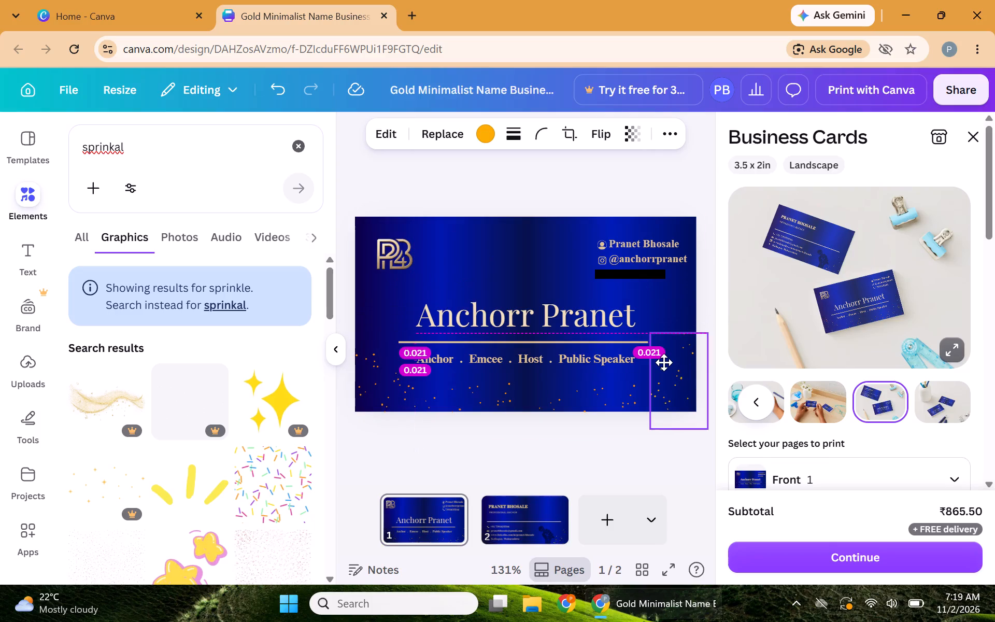
{"action": "left_click_drag", "start_coordinate": [664, 362], "coordinate": [663, 364]}
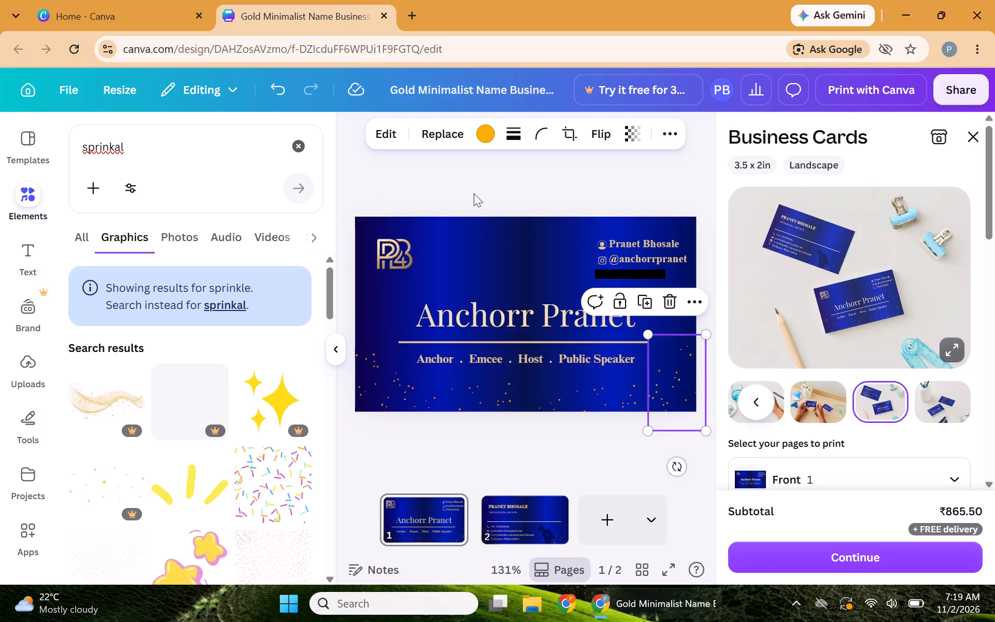
{"action": "left_click", "coordinate": [474, 193]}
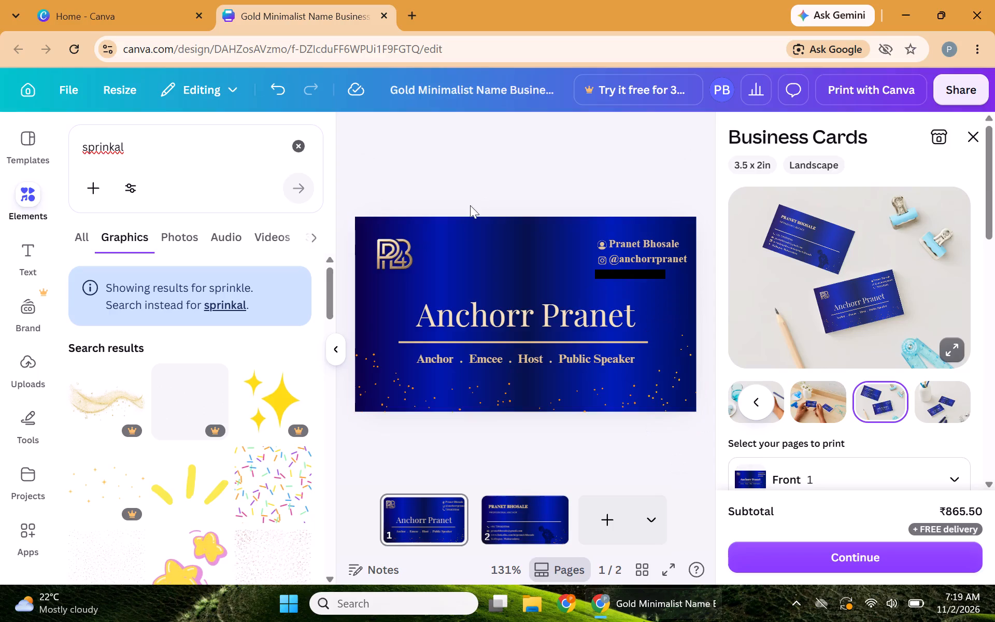
On page 1, nudge the two middle dots graphics along the card's bottom edge slightly closer together.
{"action": "left_click_drag", "start_coordinate": [482, 386], "coordinate": [488, 387]}
{"action": "left_click", "coordinate": [573, 394]}
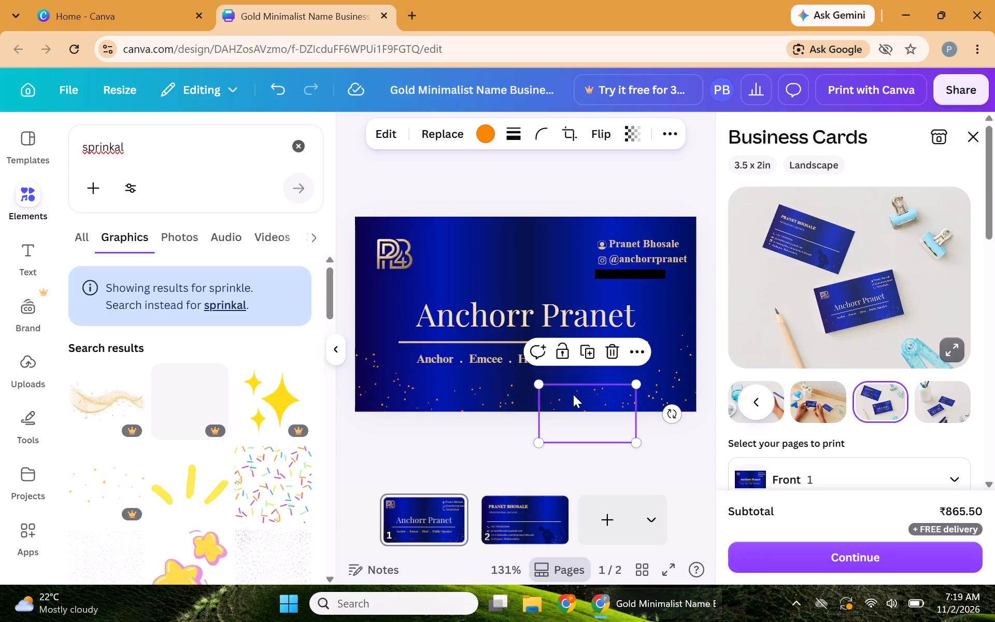
{"action": "left_click", "coordinate": [573, 393]}
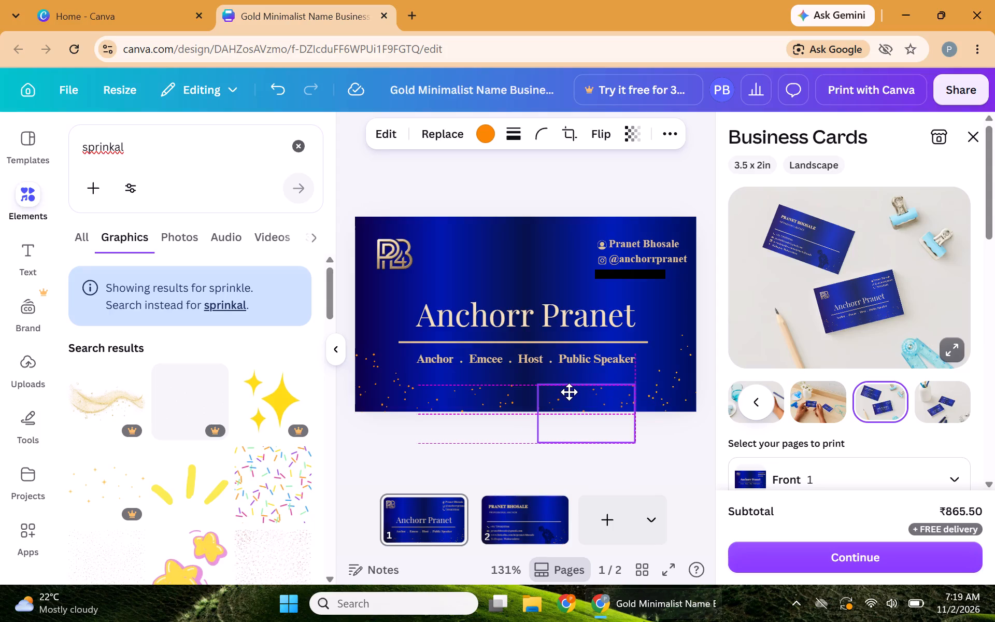
{"action": "left_click", "coordinate": [471, 406]}
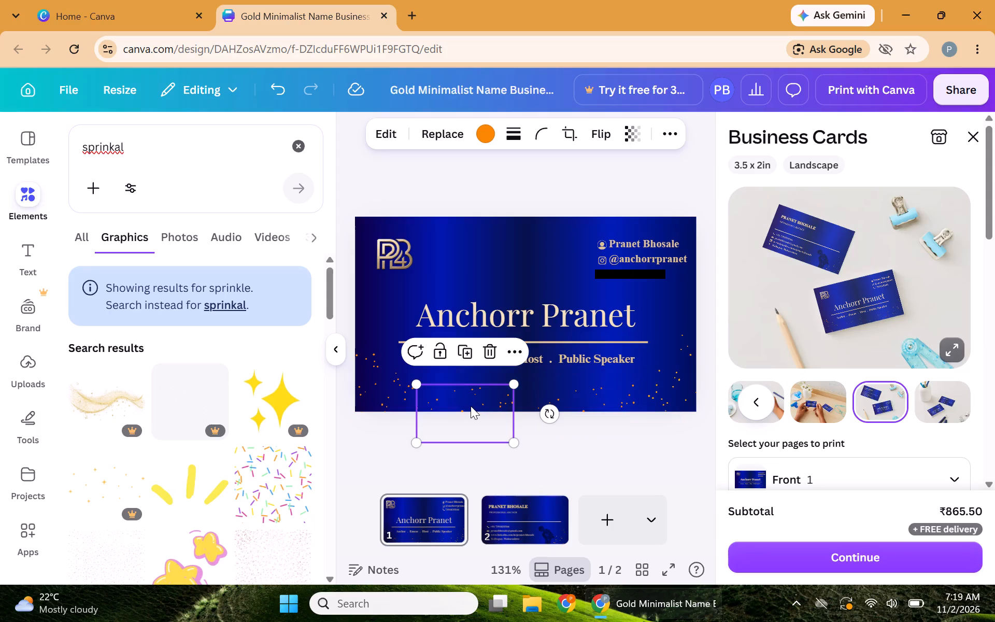
{"action": "left_click_drag", "start_coordinate": [467, 403], "coordinate": [474, 403]}
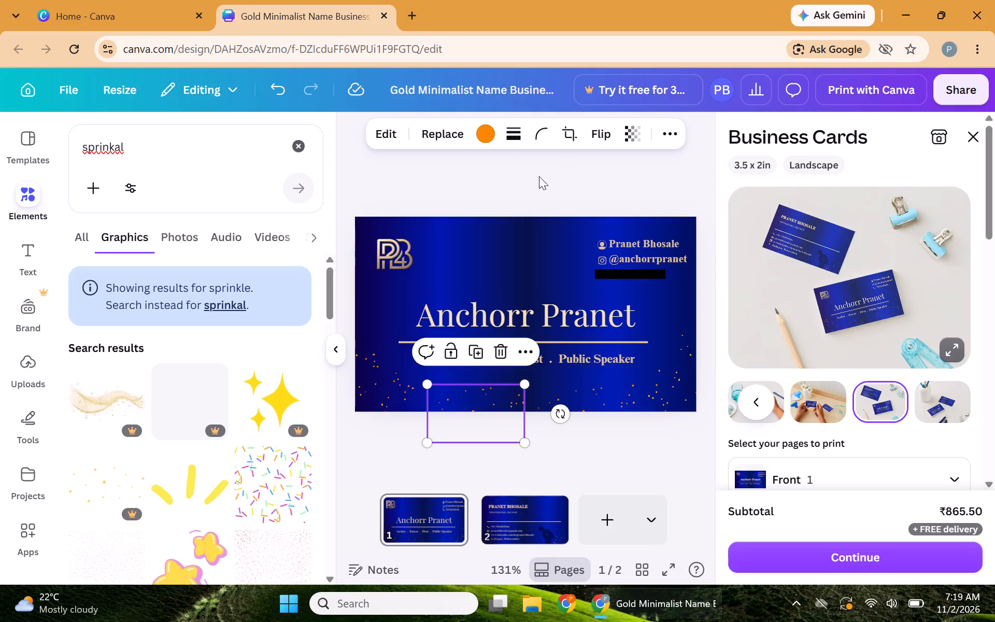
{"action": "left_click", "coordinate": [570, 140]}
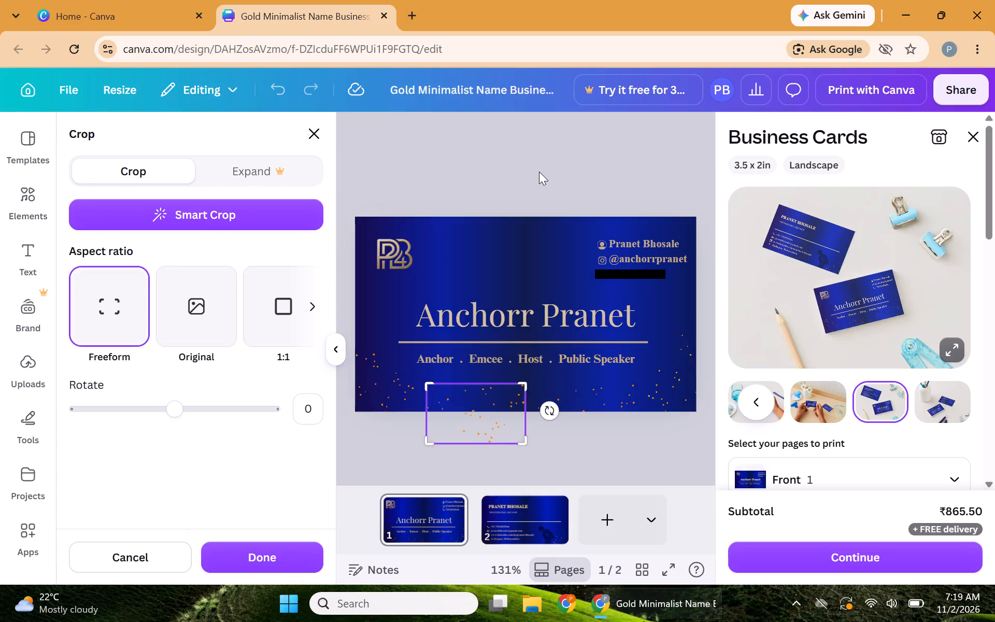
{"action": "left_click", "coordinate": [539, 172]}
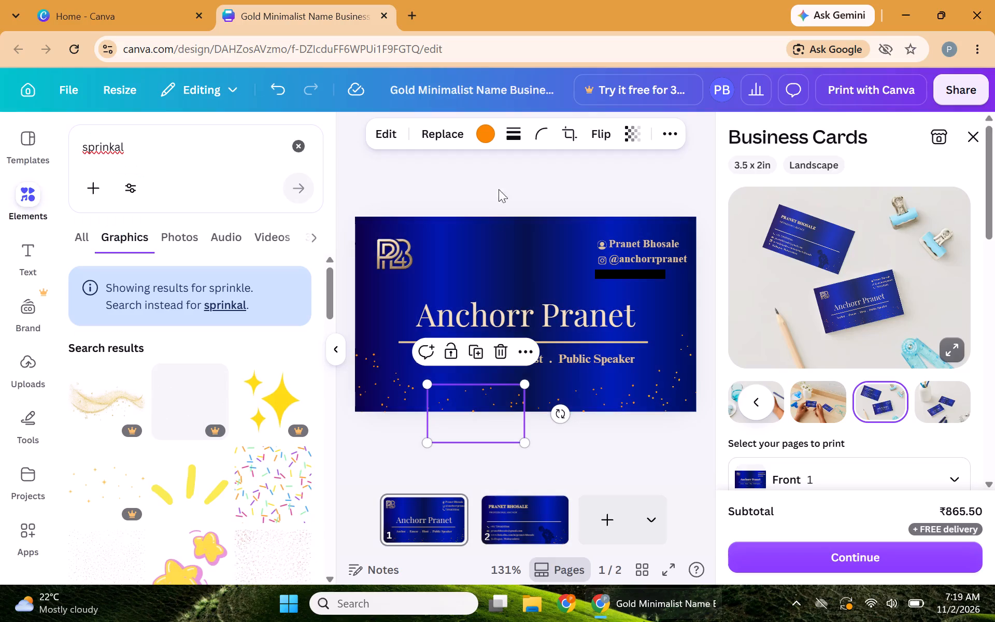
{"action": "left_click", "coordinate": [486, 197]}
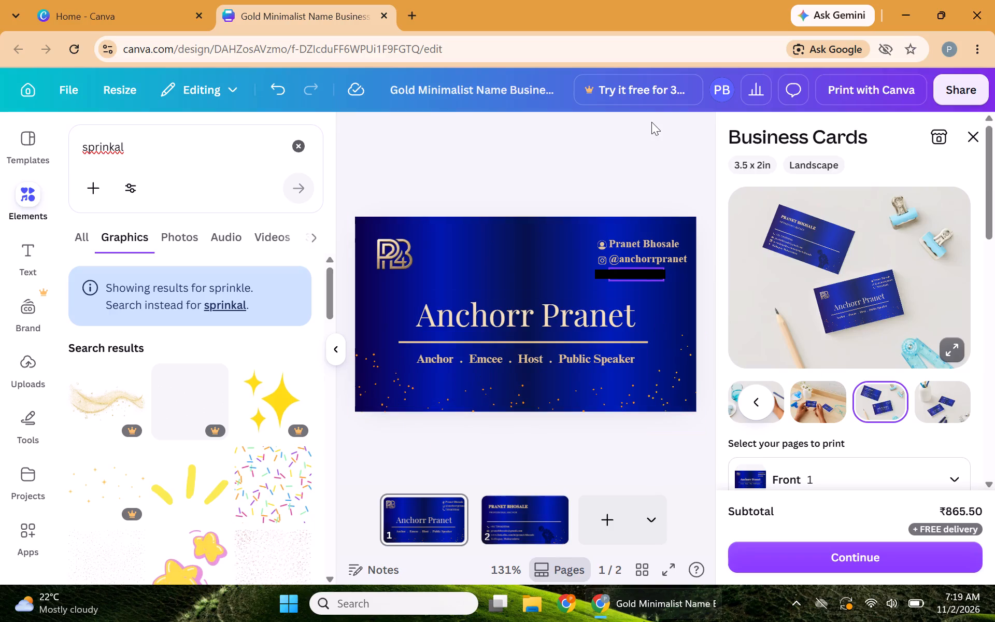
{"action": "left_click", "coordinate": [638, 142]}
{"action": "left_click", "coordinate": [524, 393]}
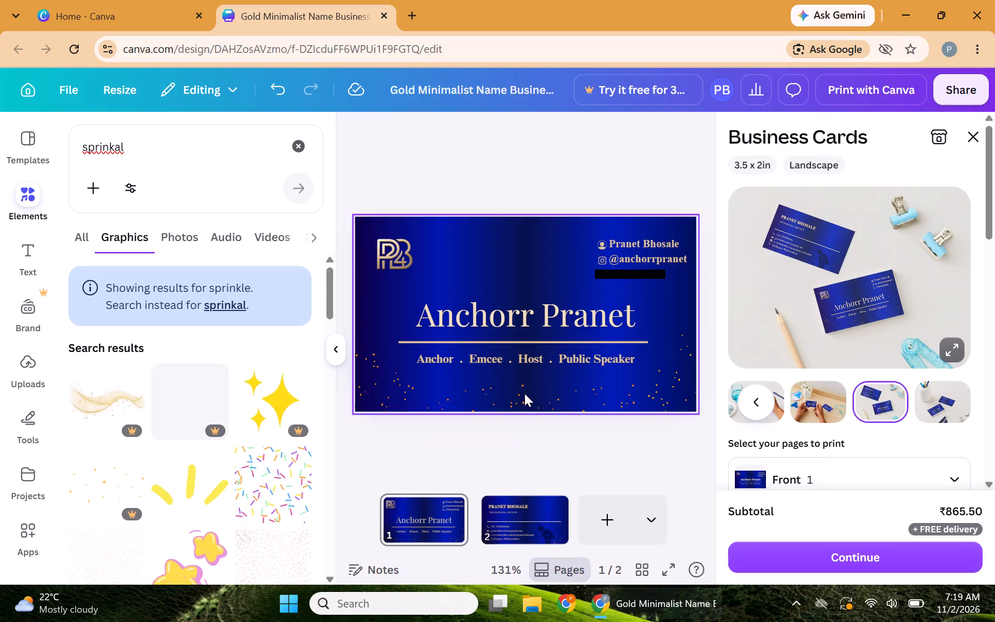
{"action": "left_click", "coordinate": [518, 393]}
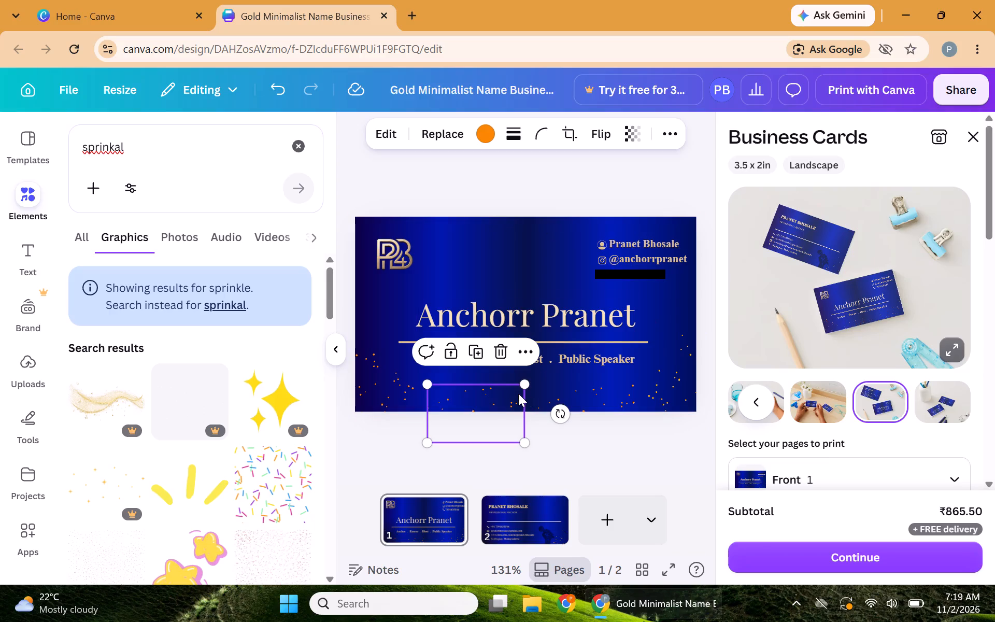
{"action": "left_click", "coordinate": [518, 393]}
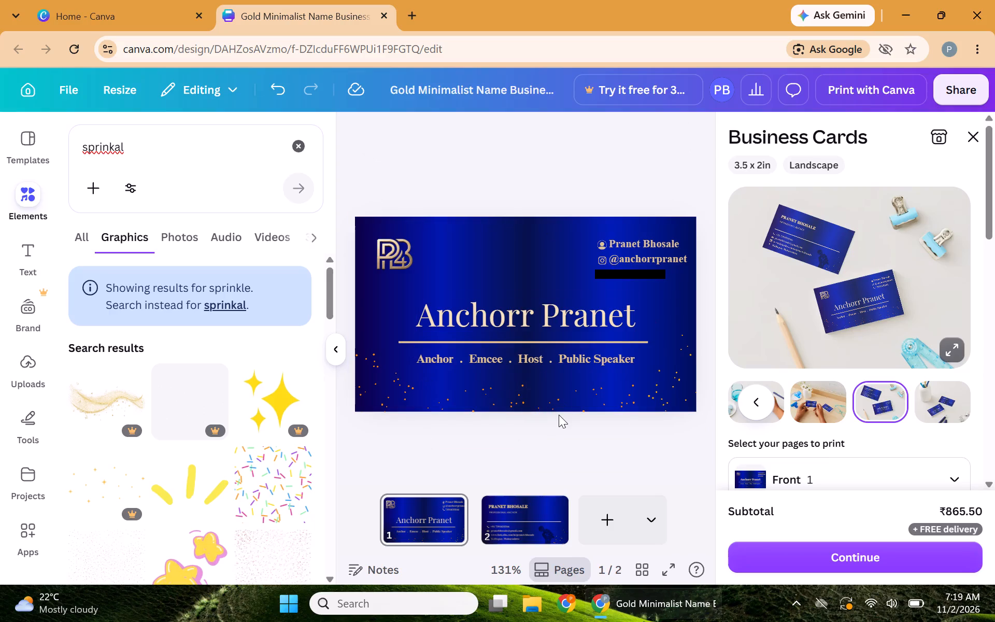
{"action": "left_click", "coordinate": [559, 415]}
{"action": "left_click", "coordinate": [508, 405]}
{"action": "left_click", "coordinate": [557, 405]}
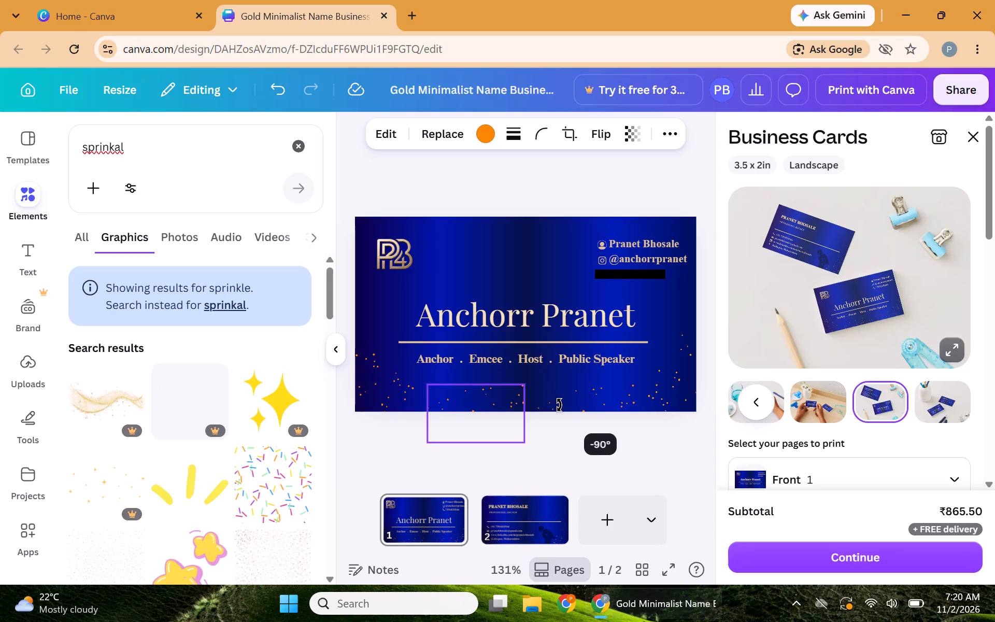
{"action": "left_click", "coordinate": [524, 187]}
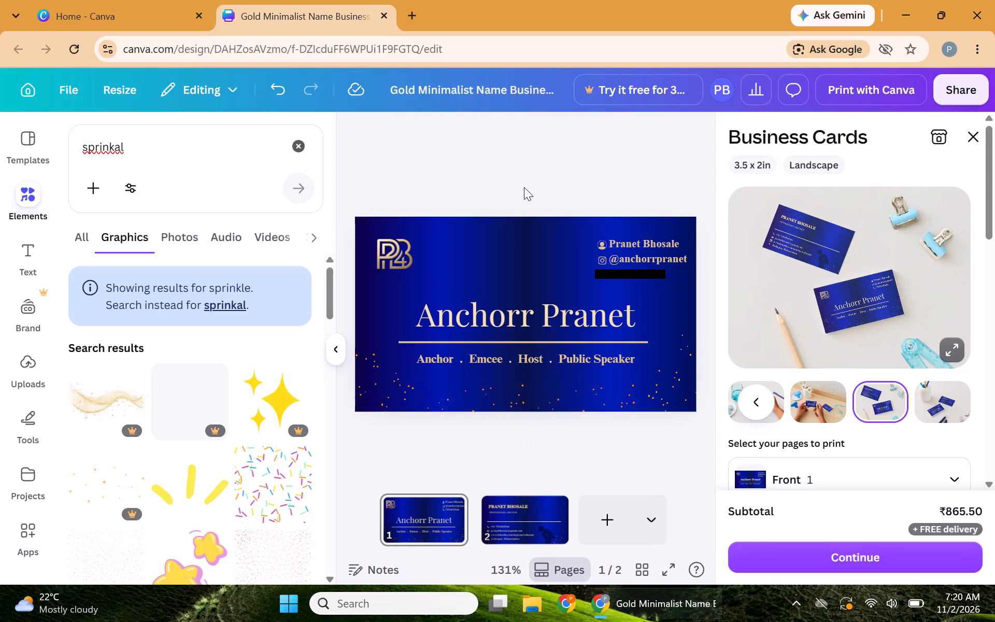
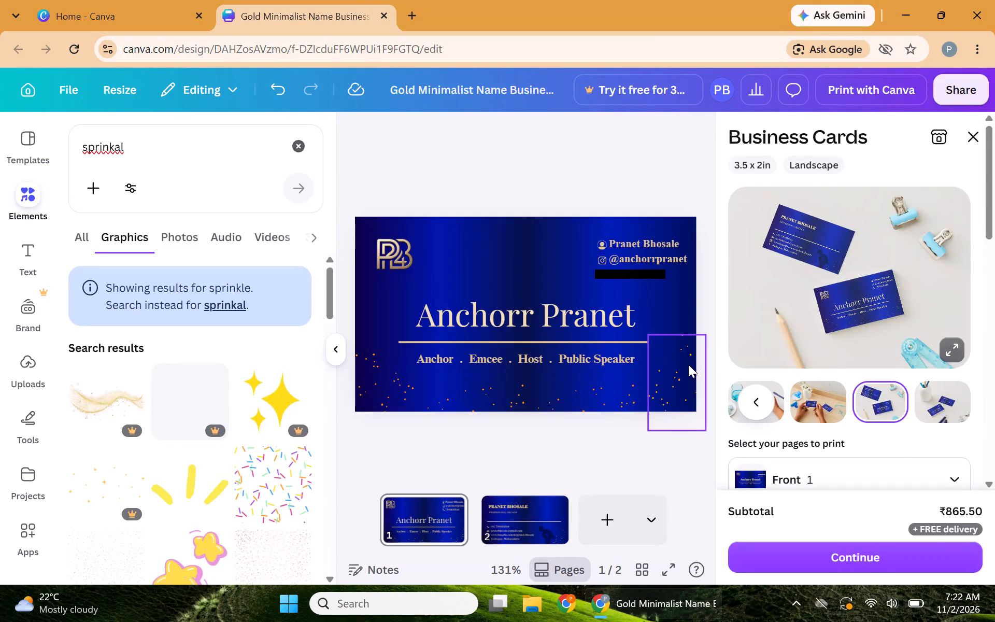
On page 1, set the transparency of the amber dots graphic in the card's lower right corner to 67.
{"action": "left_click", "coordinate": [688, 364]}
{"action": "left_click", "coordinate": [638, 137]}
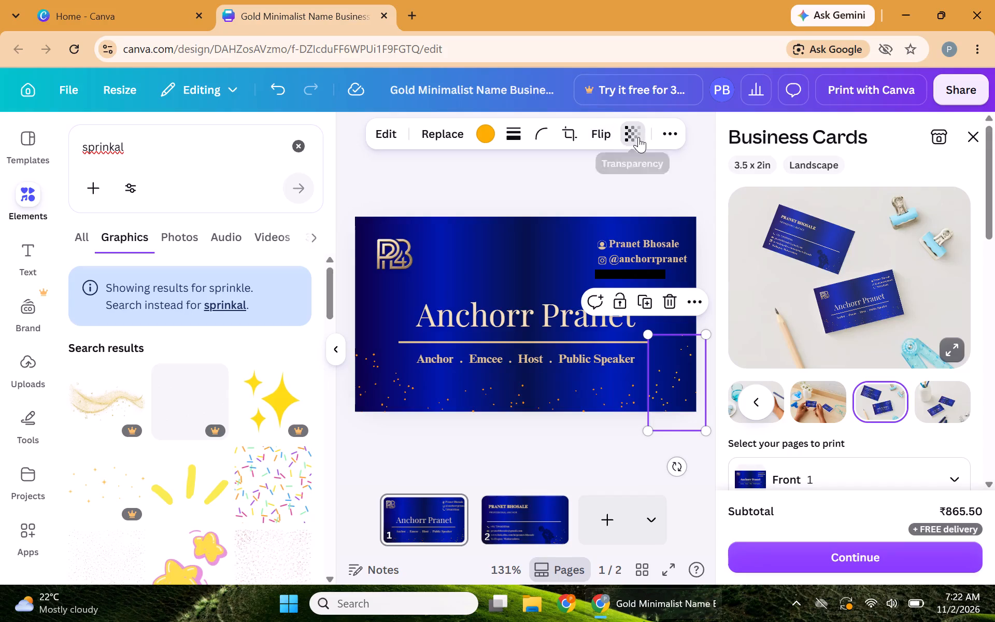
{"action": "left_click_drag", "start_coordinate": [664, 201], "coordinate": [644, 202]}
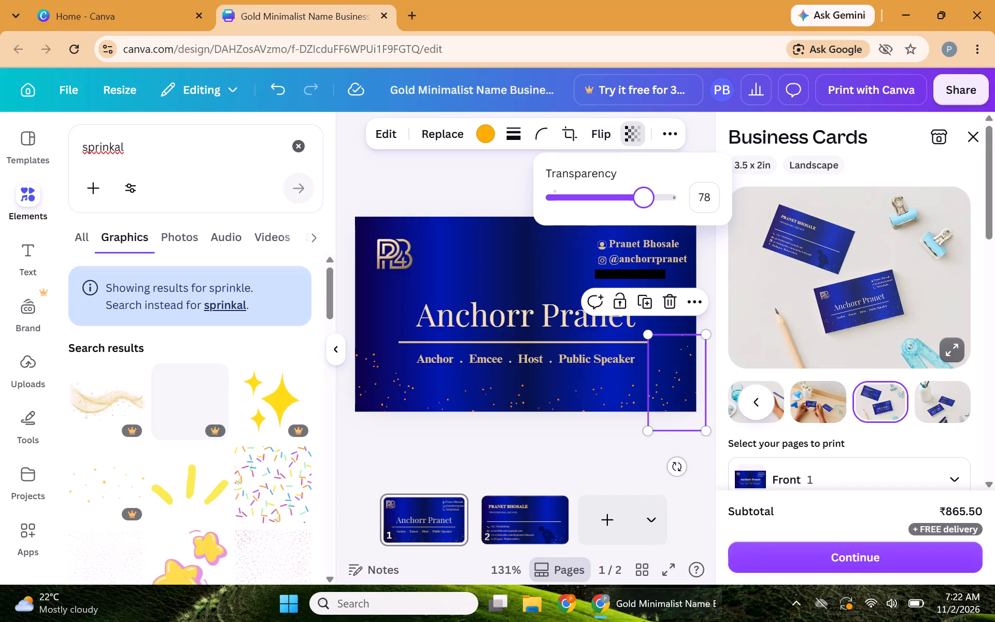
{"action": "left_click_drag", "start_coordinate": [644, 202], "coordinate": [633, 203]}
{"action": "left_click_drag", "start_coordinate": [633, 203], "coordinate": [632, 205]}
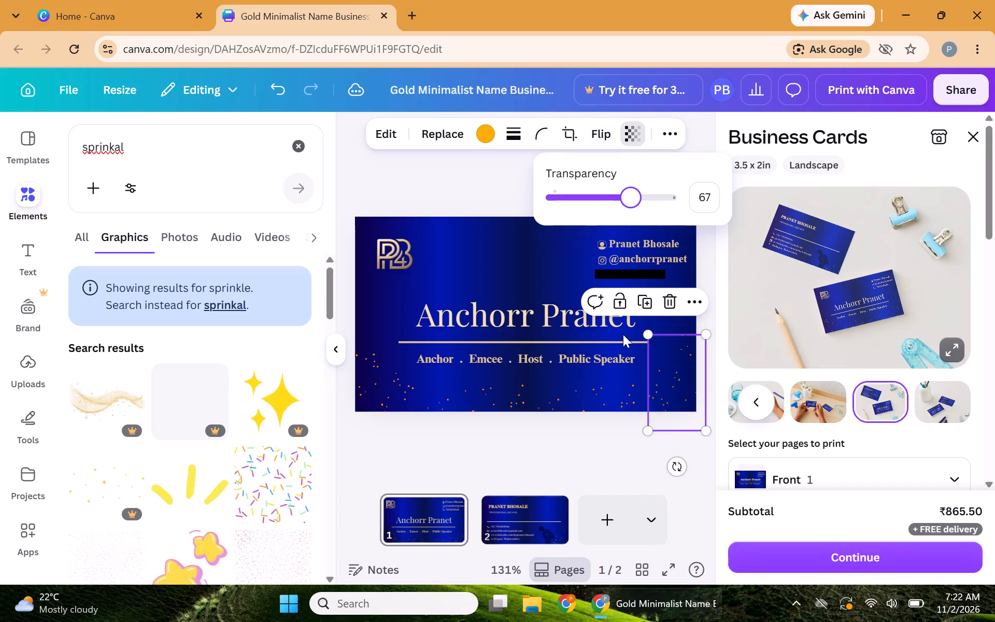
Set the transparency of the right-hand middle dots graphic on page 1's bottom edge to 69, checking it against the lower right corner graphic.
{"action": "left_click", "coordinate": [598, 384]}
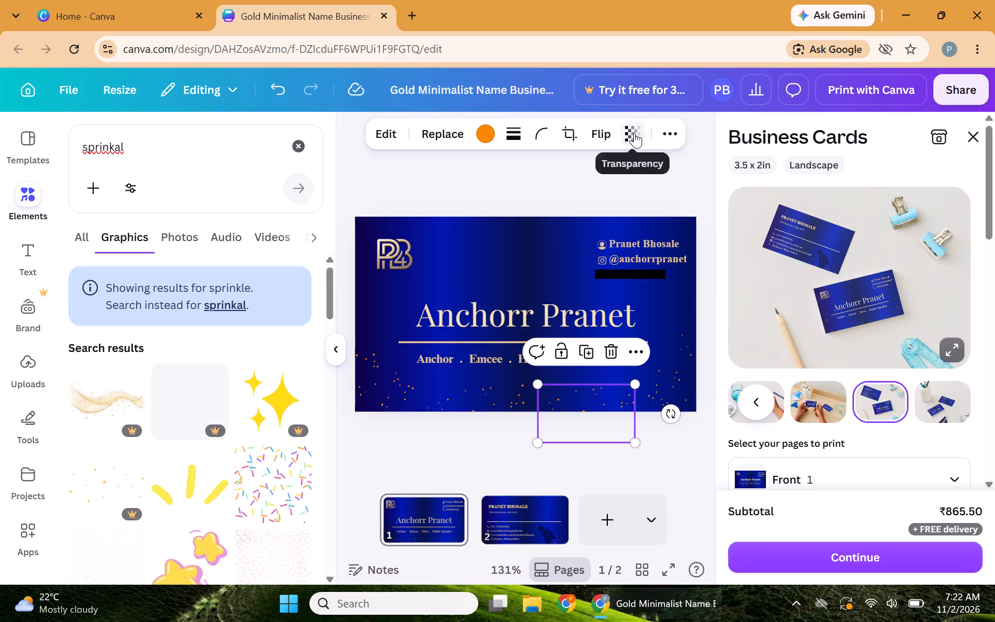
{"action": "left_click", "coordinate": [634, 132]}
{"action": "left_click_drag", "start_coordinate": [674, 196], "coordinate": [657, 196]}
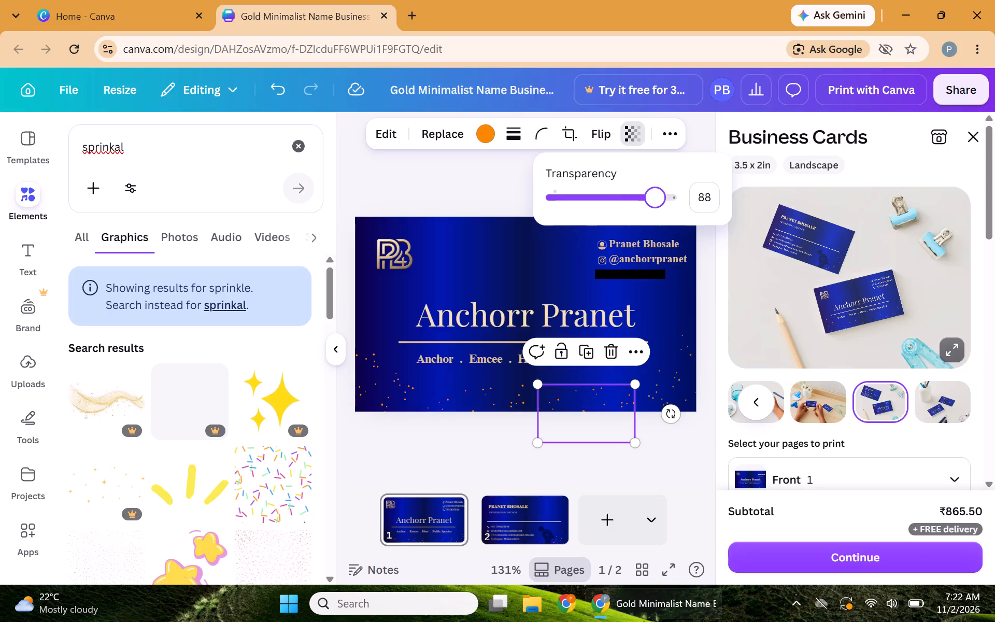
{"action": "left_click_drag", "start_coordinate": [657, 196], "coordinate": [644, 197]}
{"action": "left_click_drag", "start_coordinate": [644, 197], "coordinate": [642, 198]}
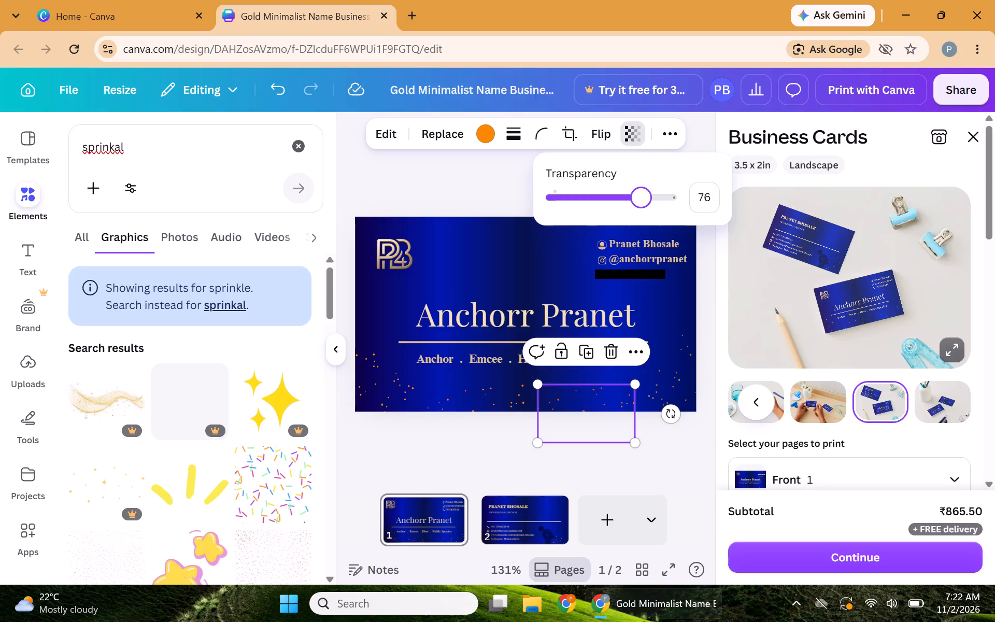
{"action": "left_click_drag", "start_coordinate": [642, 198], "coordinate": [641, 199]}
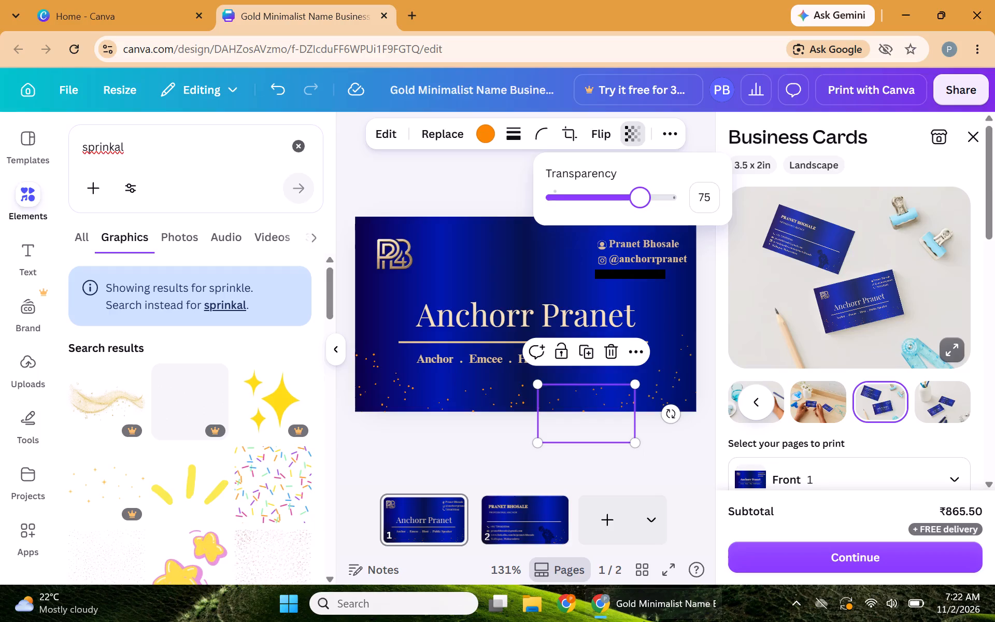
{"action": "left_click", "coordinate": [657, 367]}
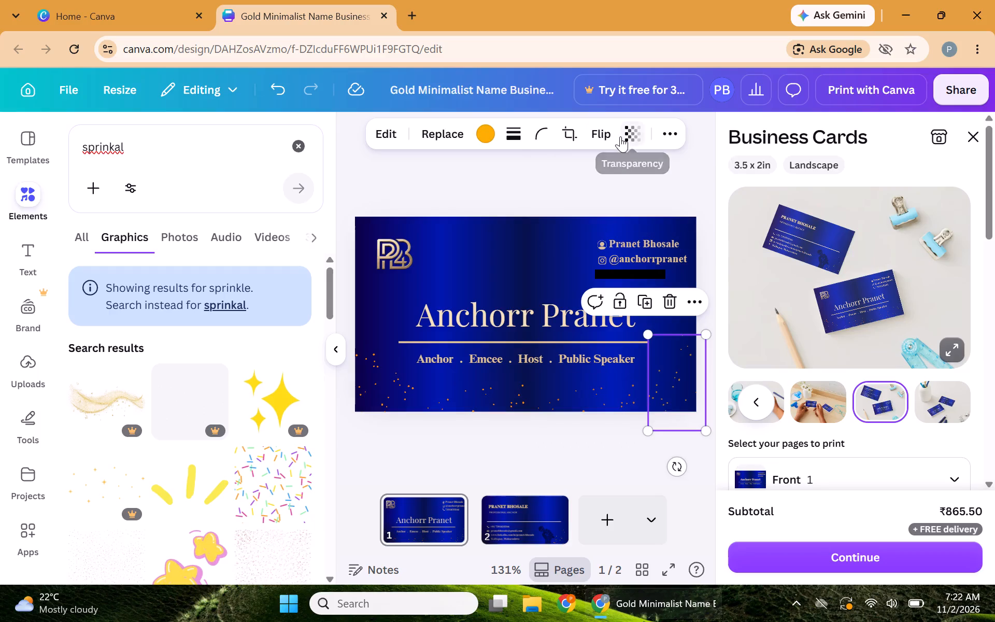
{"action": "left_click", "coordinate": [620, 136]}
{"action": "left_click", "coordinate": [620, 390]}
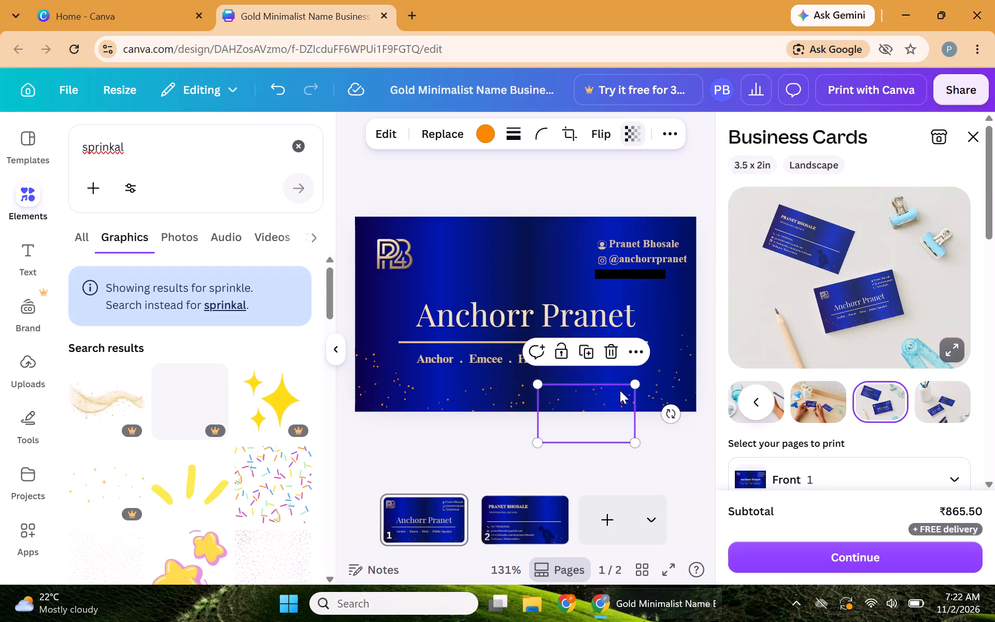
{"action": "left_click", "coordinate": [630, 132]}
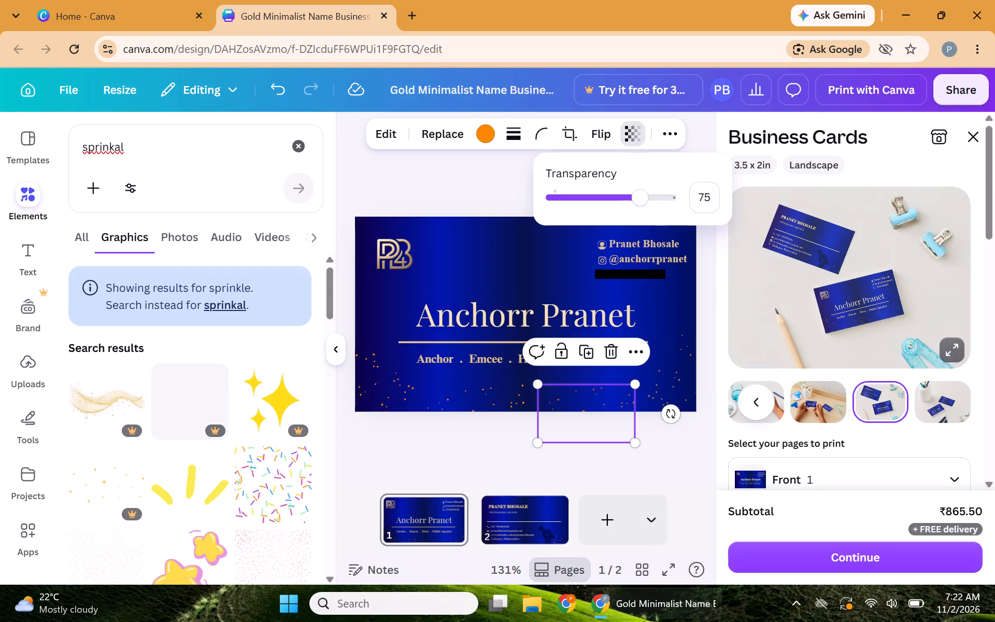
{"action": "left_click_drag", "start_coordinate": [644, 201], "coordinate": [633, 200]}
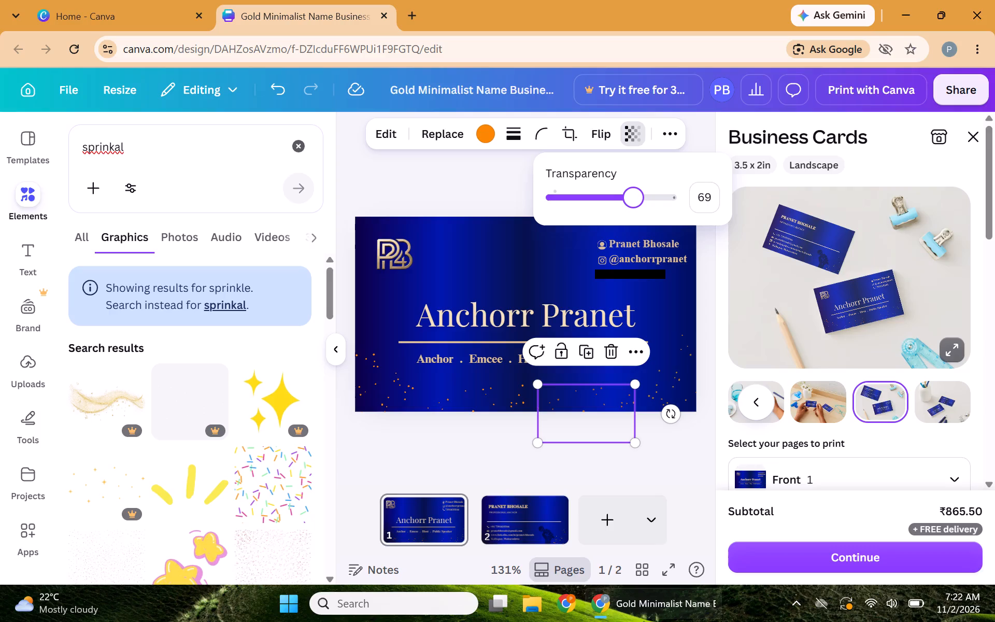
Set the transparency of the left-hand middle dots graphic on page 1's bottom edge to 69.
{"action": "left_click", "coordinate": [491, 391]}
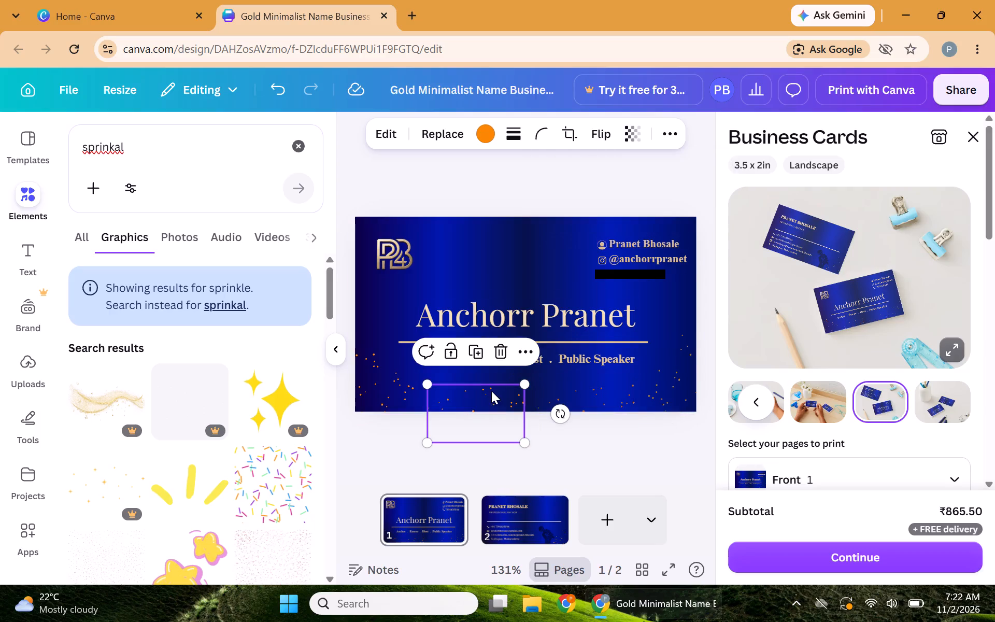
{"action": "left_click", "coordinate": [626, 138]}
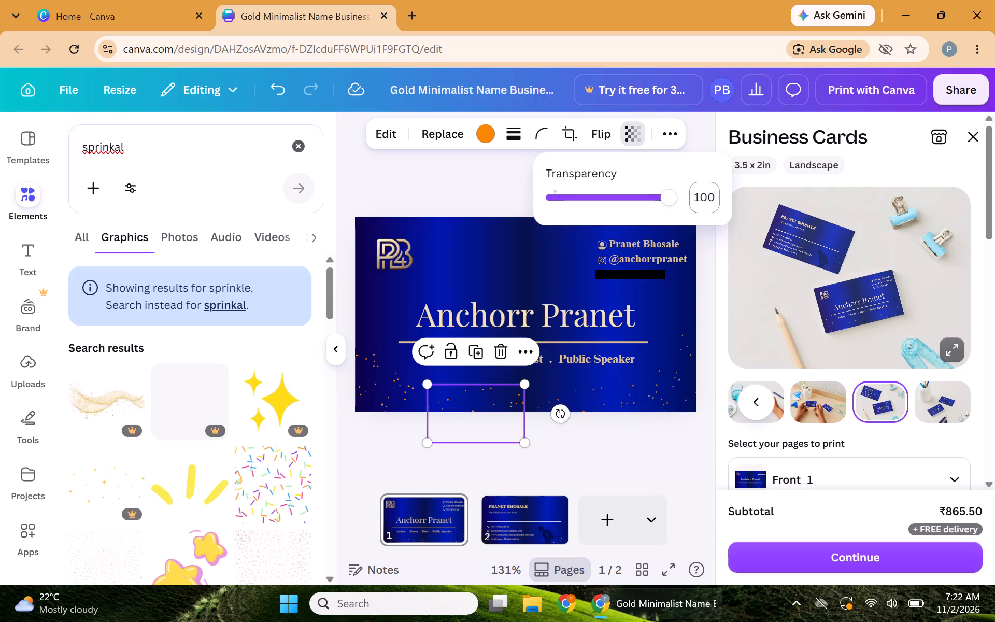
{"action": "left_click", "coordinate": [702, 203]}
{"action": "type", "text": "69"}
{"action": "key", "text": "Return"}
Set the transparency of the orange dots graphic in page 1's lower left corner to 67.
{"action": "left_click", "coordinate": [365, 390]}
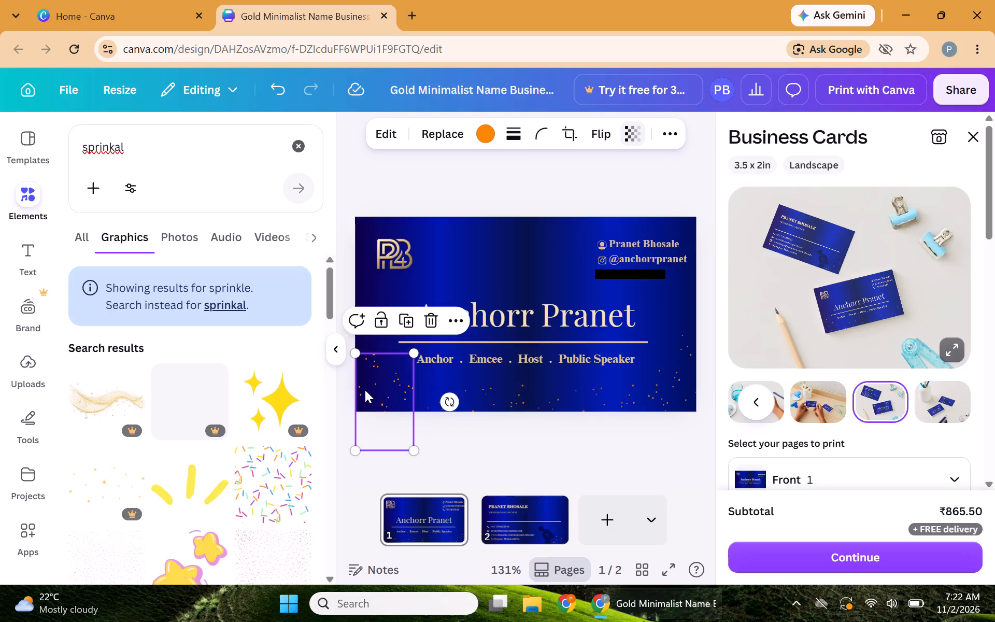
{"action": "left_click", "coordinate": [631, 133]}
{"action": "left_click", "coordinate": [704, 198]}
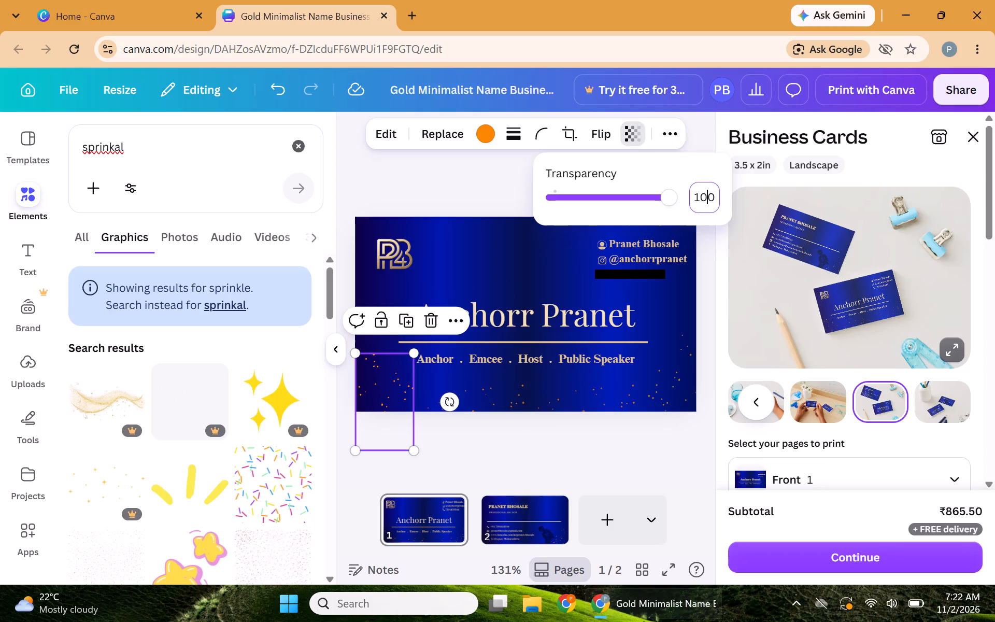
{"action": "type", "text": "67"}
{"action": "key", "text": "Return"}
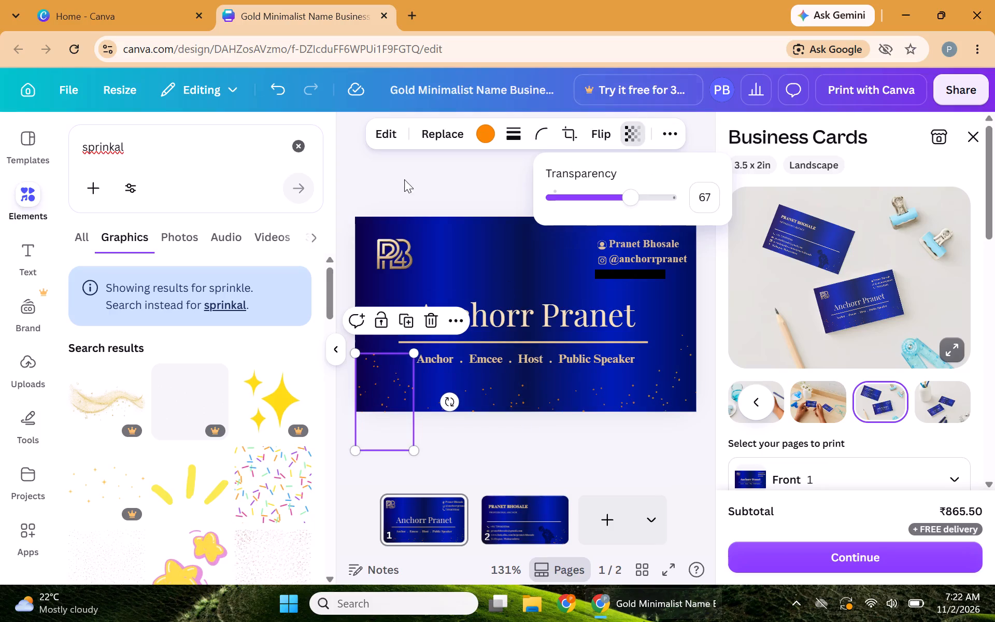
{"action": "left_click", "coordinate": [399, 171]}
{"action": "left_click", "coordinate": [399, 171]}
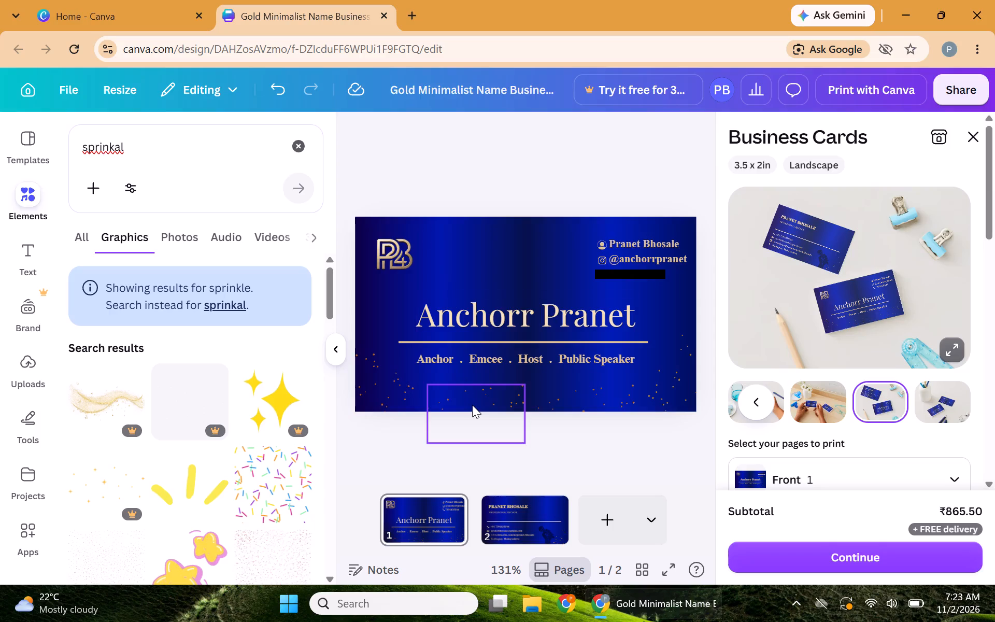
Recolour the amber dots graphic in page 1's lower right corner to the custom yellow #FAE800.
{"action": "left_click", "coordinate": [675, 387]}
{"action": "left_click", "coordinate": [489, 132]}
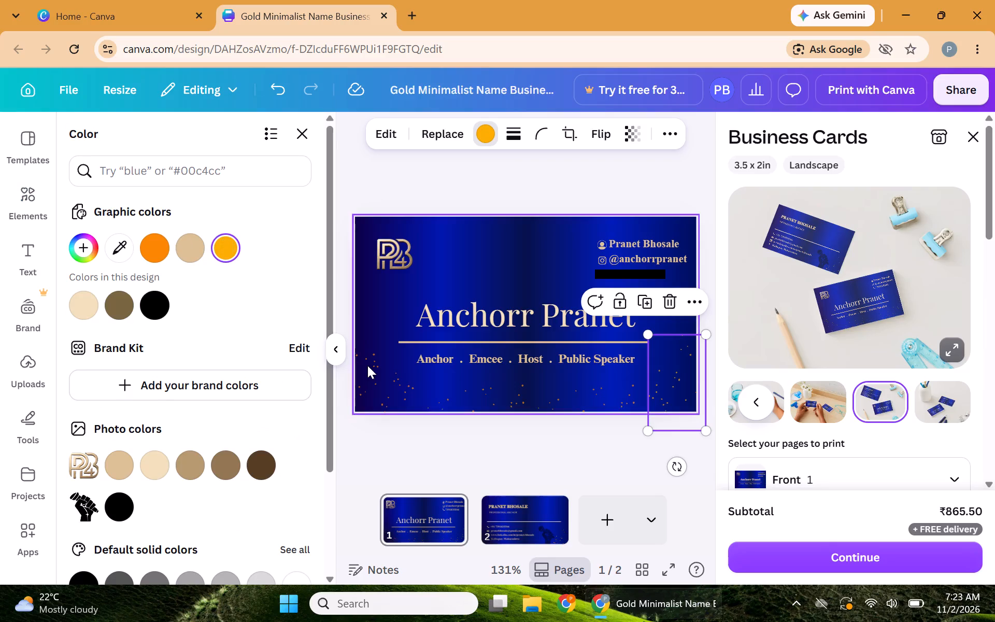
{"action": "left_click", "coordinate": [82, 248]}
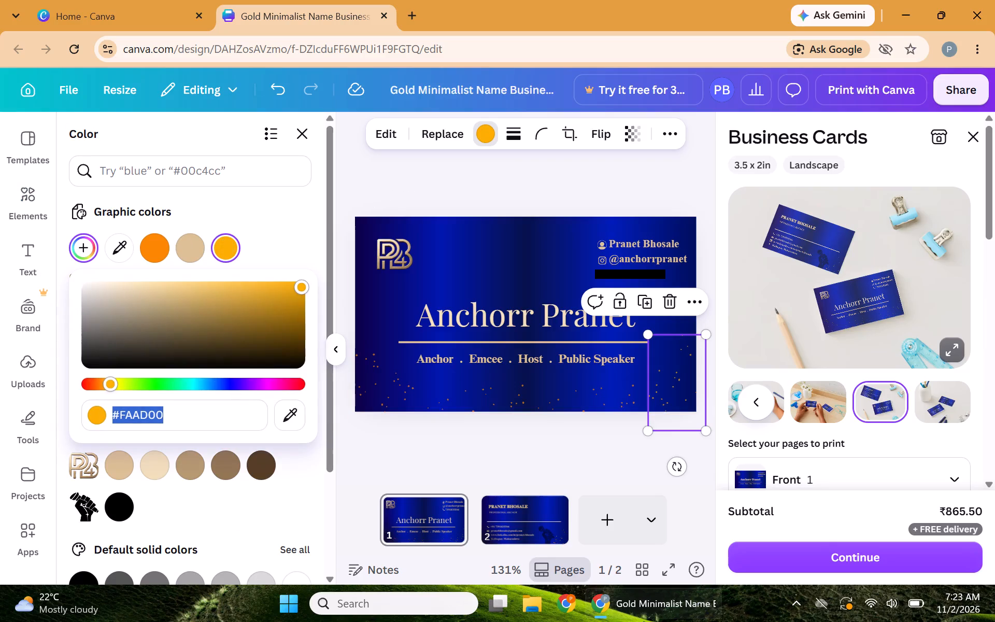
{"action": "left_click_drag", "start_coordinate": [112, 384], "coordinate": [113, 384]}
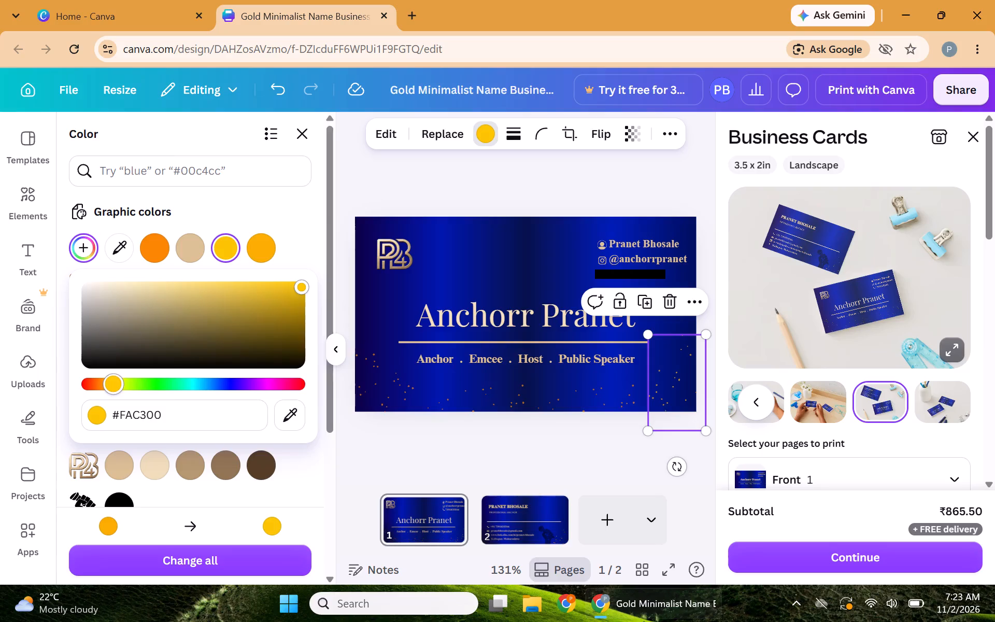
{"action": "left_click_drag", "start_coordinate": [113, 384], "coordinate": [119, 383]}
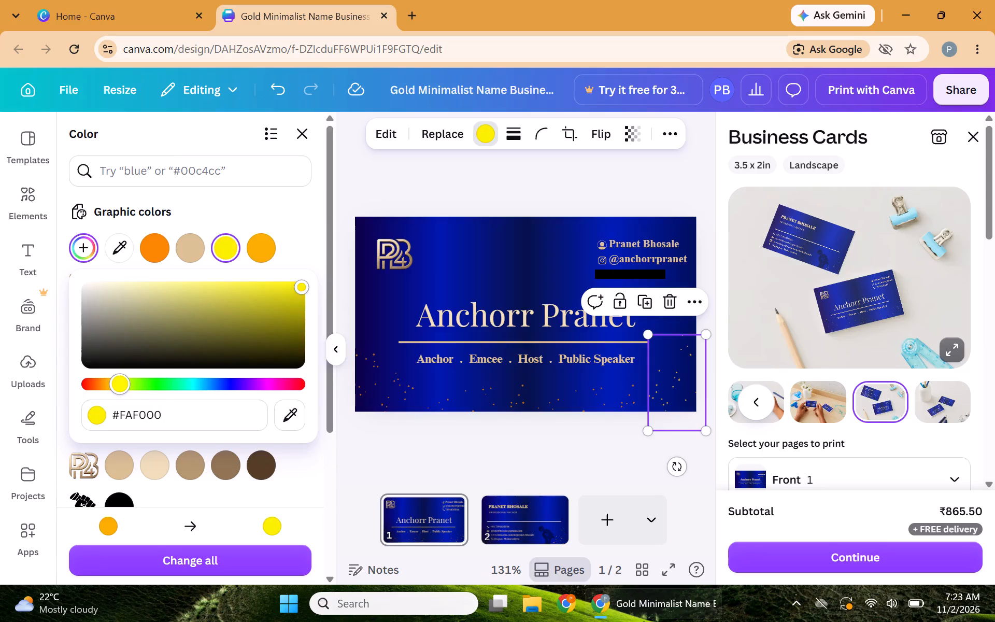
{"action": "left_click_drag", "start_coordinate": [119, 383], "coordinate": [118, 383]}
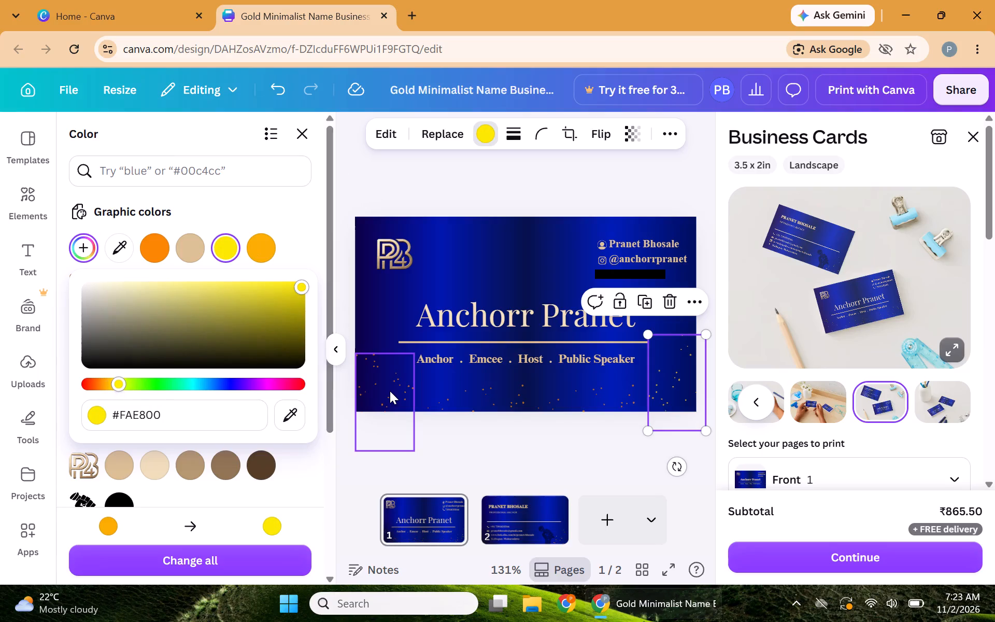
{"action": "left_click", "coordinate": [546, 160]}
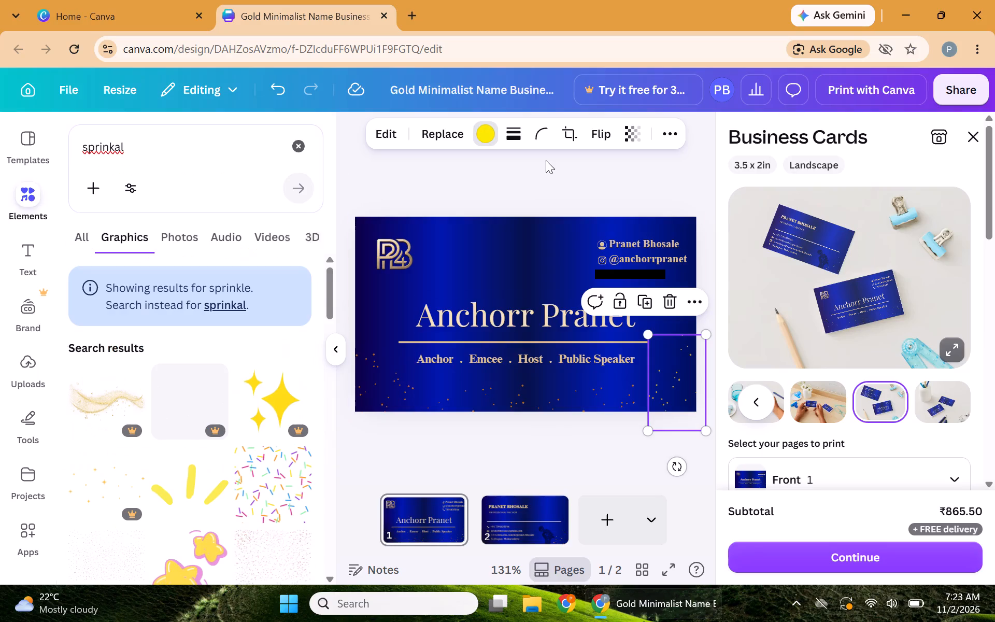
{"action": "left_click", "coordinate": [546, 160]}
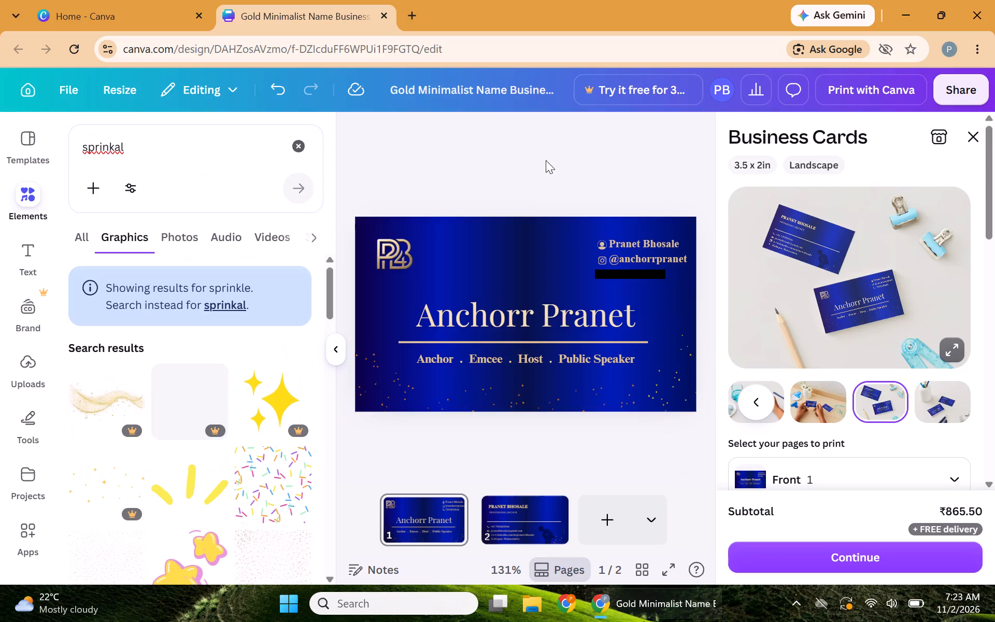
Recolour the orange dots graphic in page 1's lower left corner to the same yellow, #FAE800.
{"action": "left_click", "coordinate": [367, 386]}
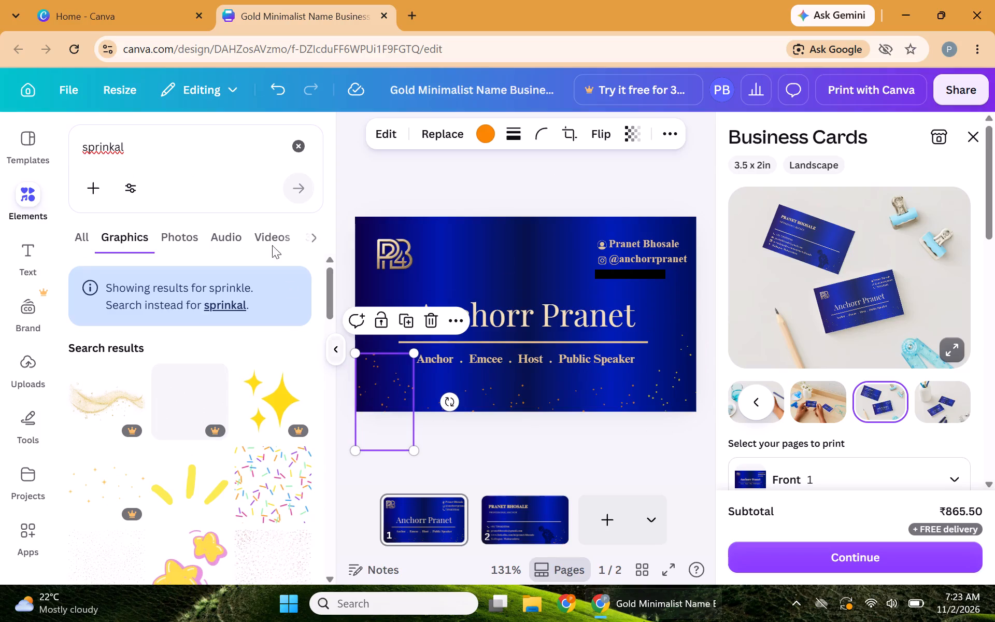
{"action": "left_click", "coordinate": [492, 131]}
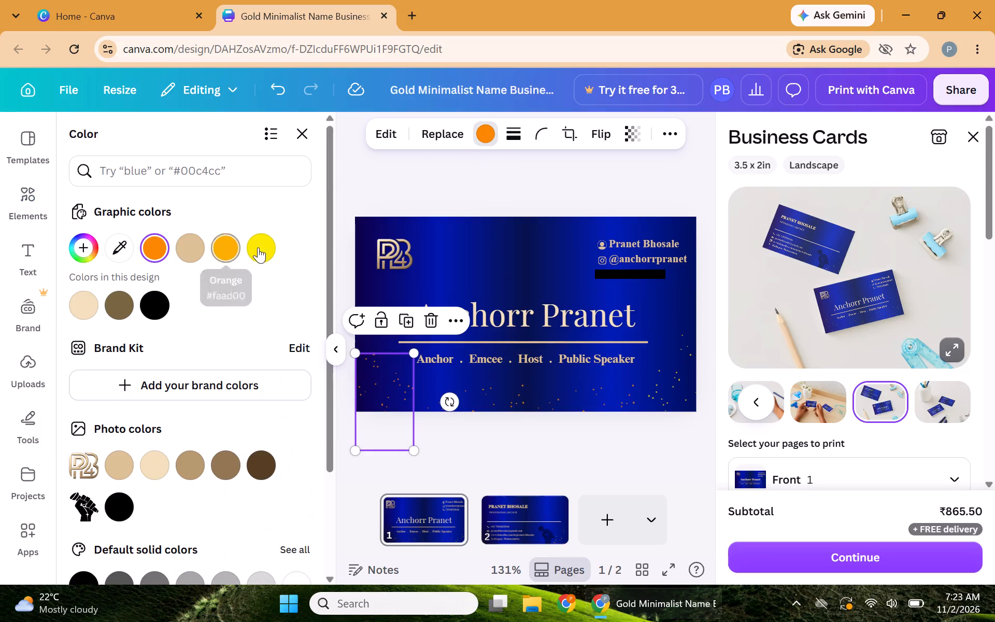
{"action": "left_click", "coordinate": [259, 246]}
{"action": "left_click", "coordinate": [416, 163]}
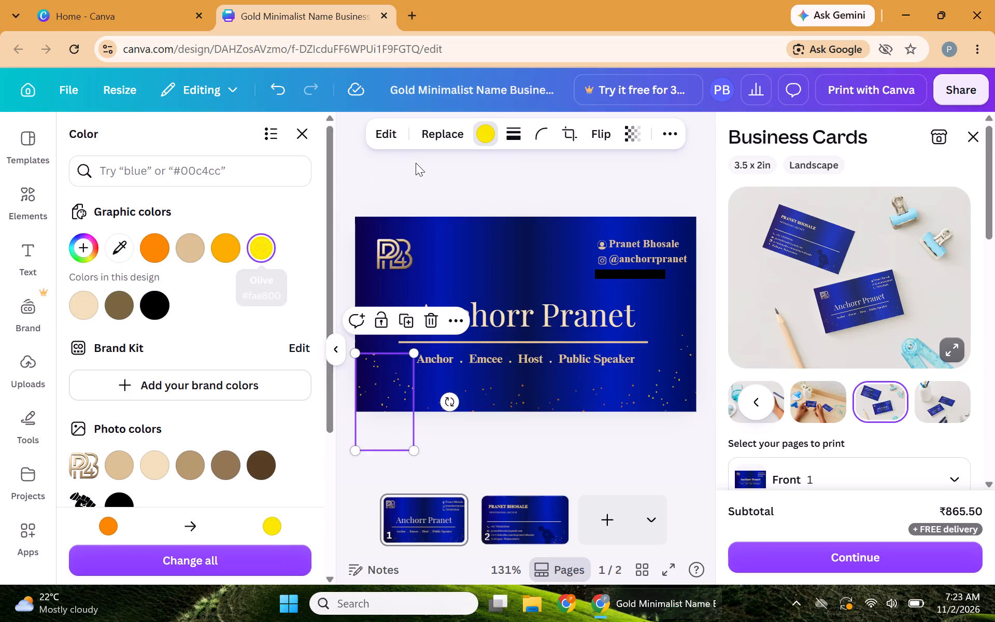
{"action": "left_click", "coordinate": [416, 163]}
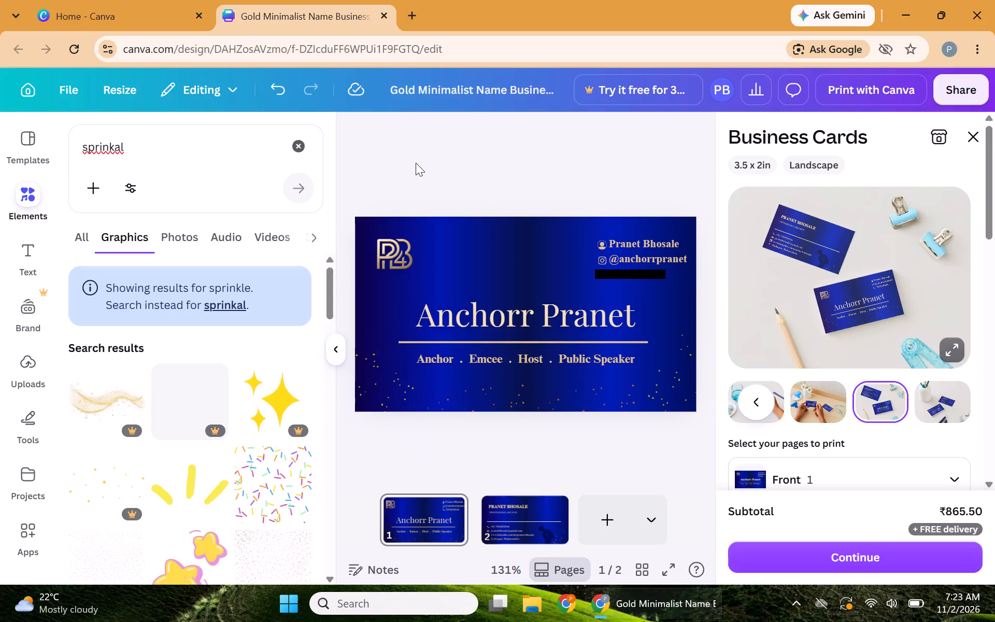
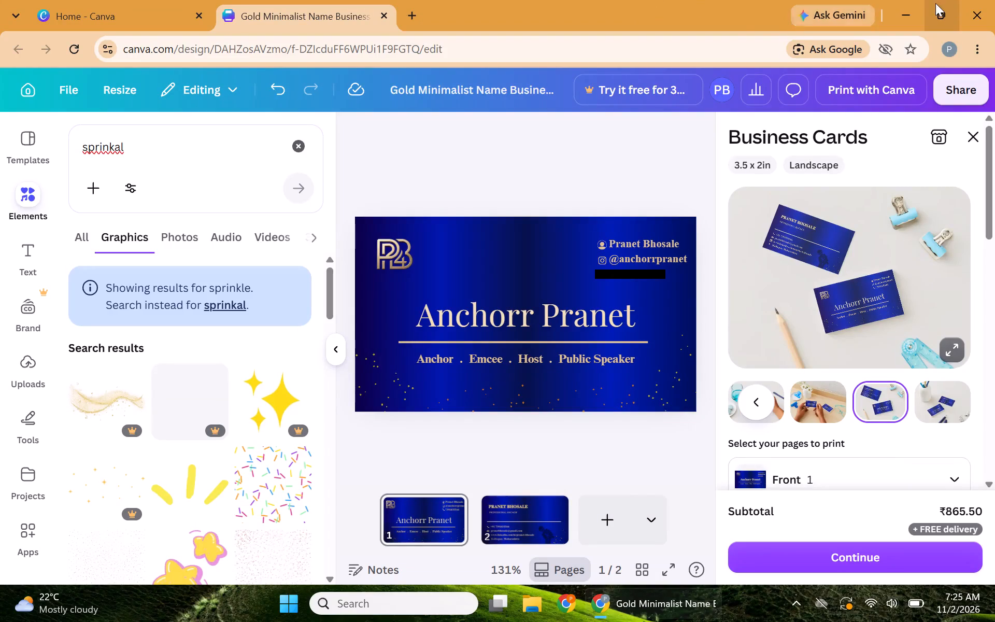
Leave the business card design for the desktop and launch the Kuro application.
{"action": "left_click", "coordinate": [907, 0]}
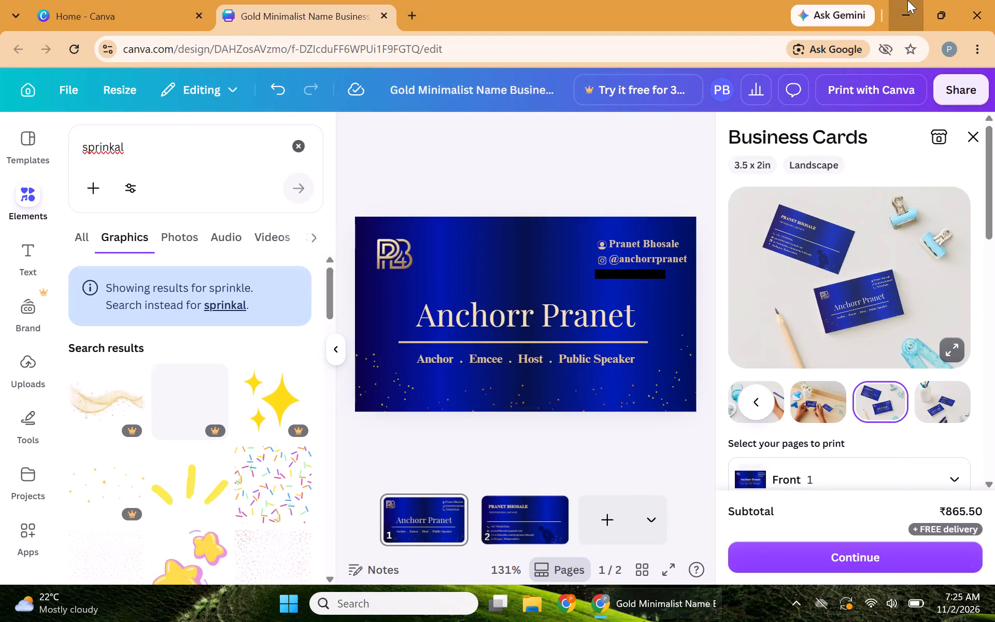
{"action": "double_click", "coordinate": [323, 90]}
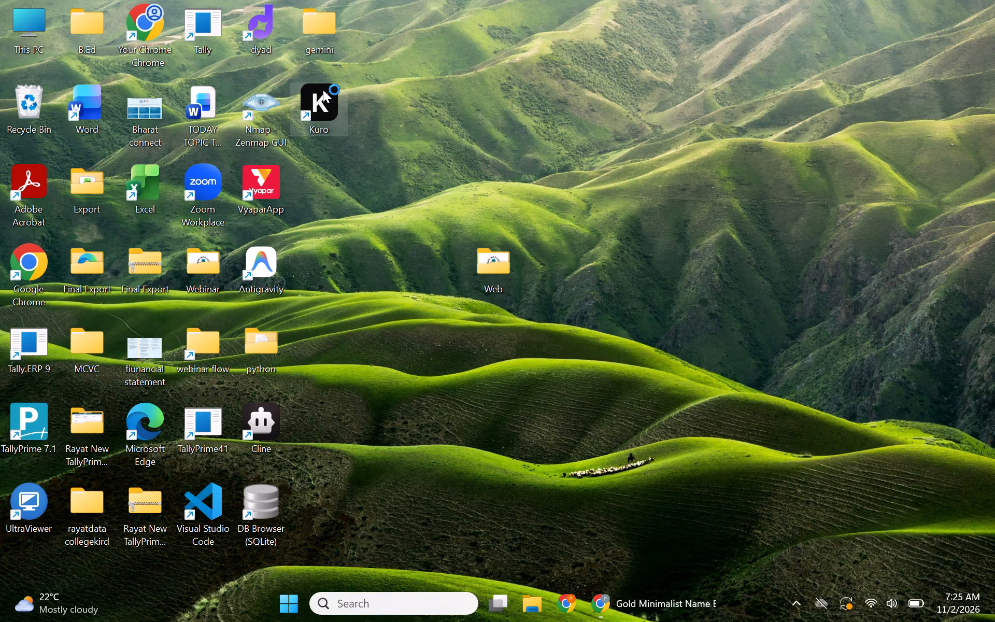
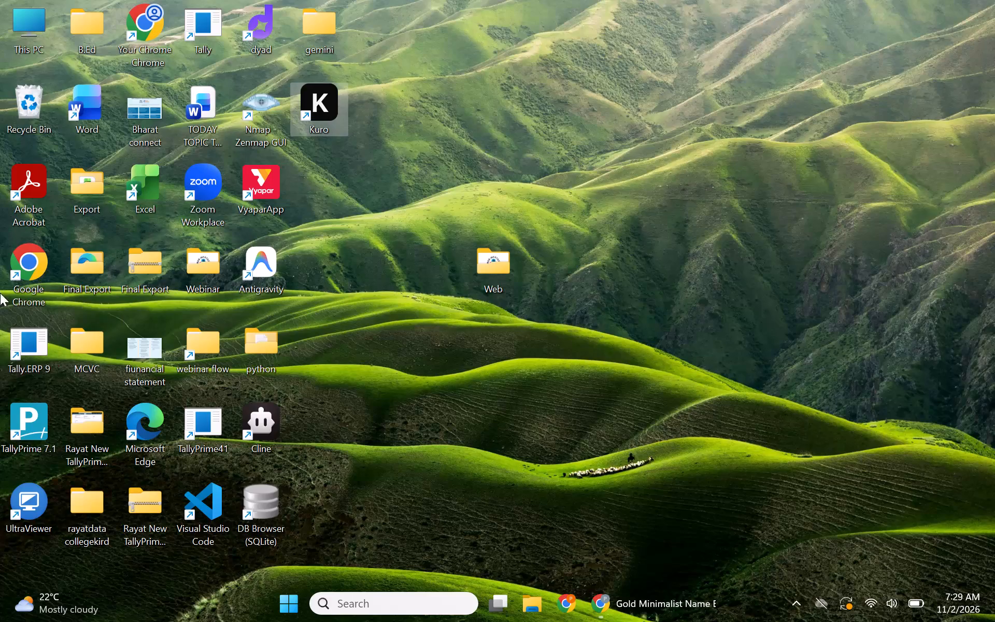
Launch Google Chrome and choose the profile with the grey P avatar to return to the business card design.
{"action": "double_click", "coordinate": [35, 261]}
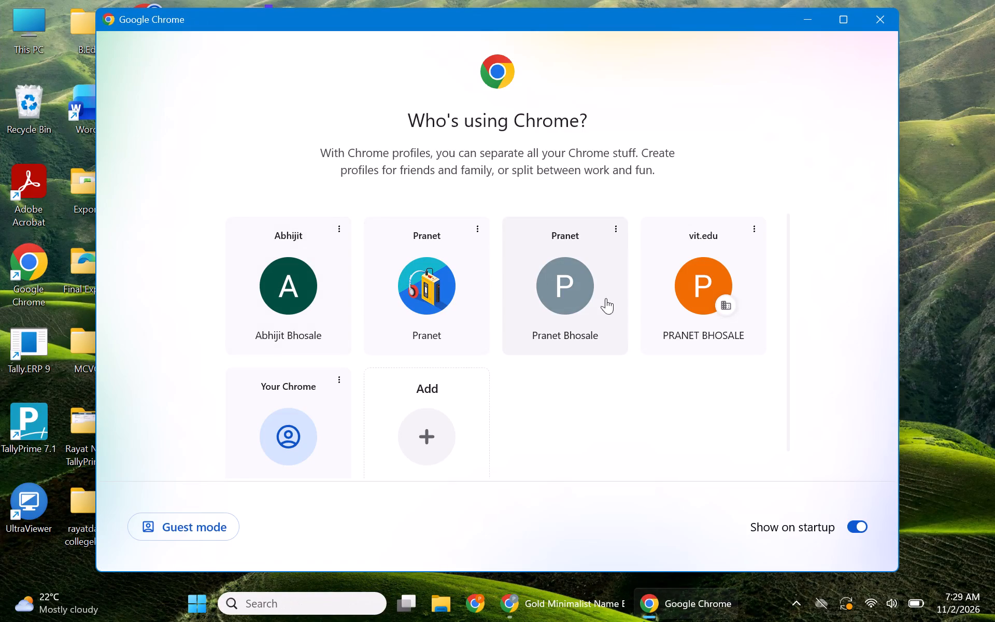
{"action": "left_click", "coordinate": [591, 318]}
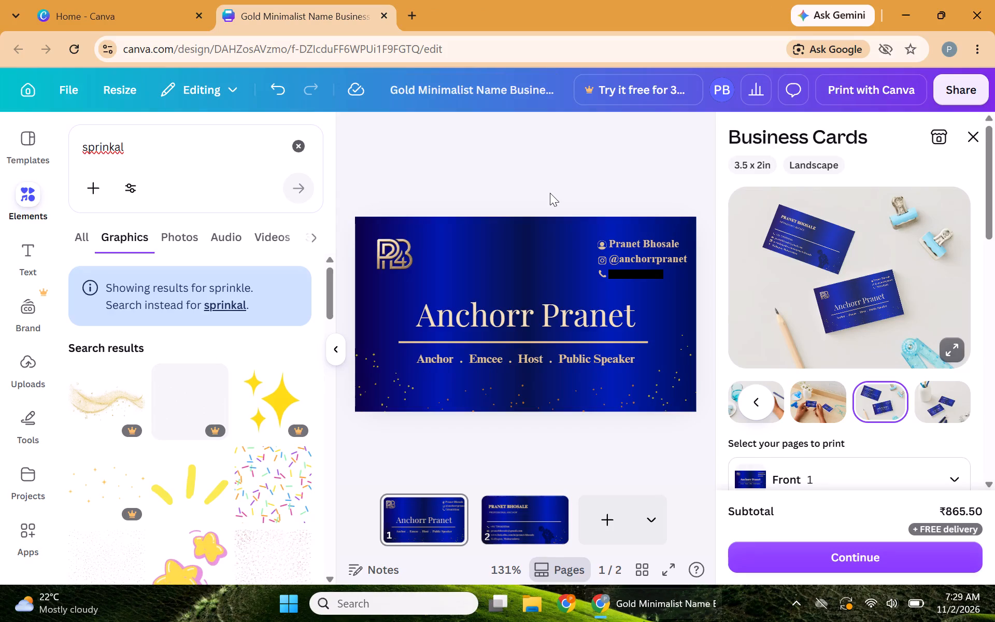
Preview the business card print mockups, viewing the hand-held scene and the last visible scene with the white vase.
{"action": "left_click", "coordinate": [805, 391]}
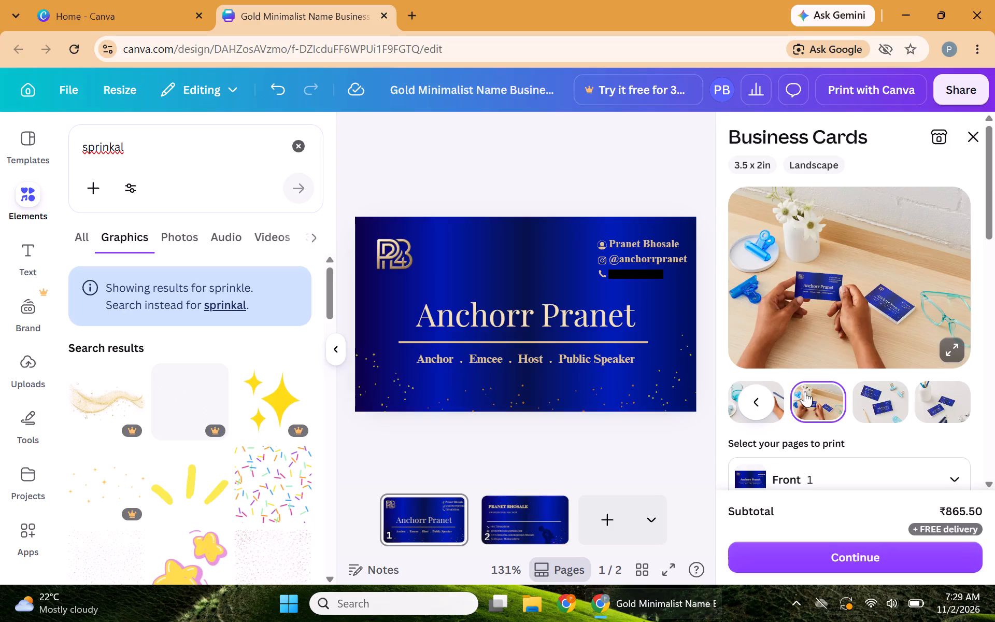
{"action": "left_click", "coordinate": [954, 410]}
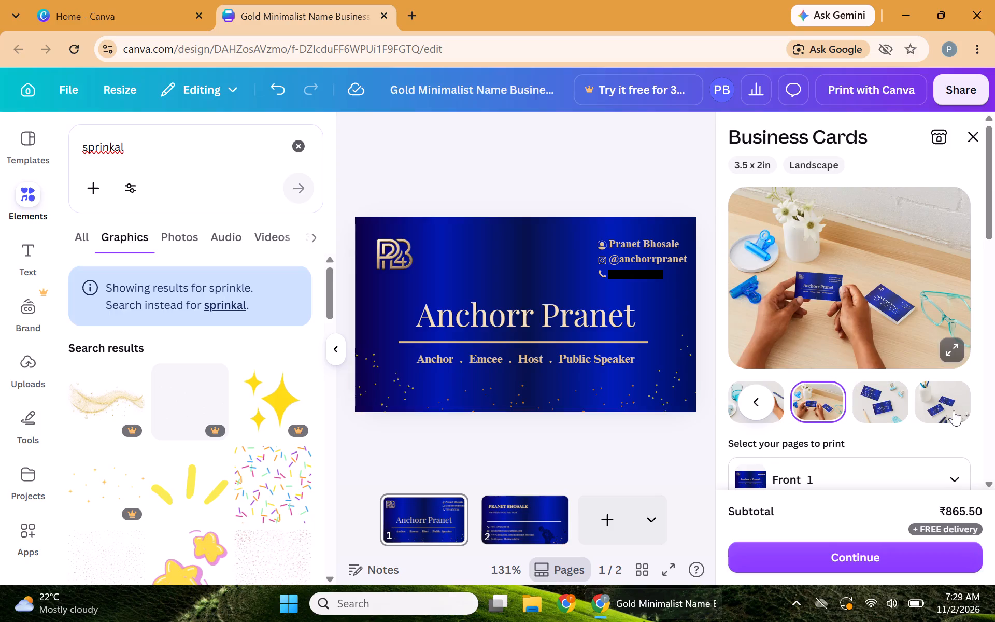
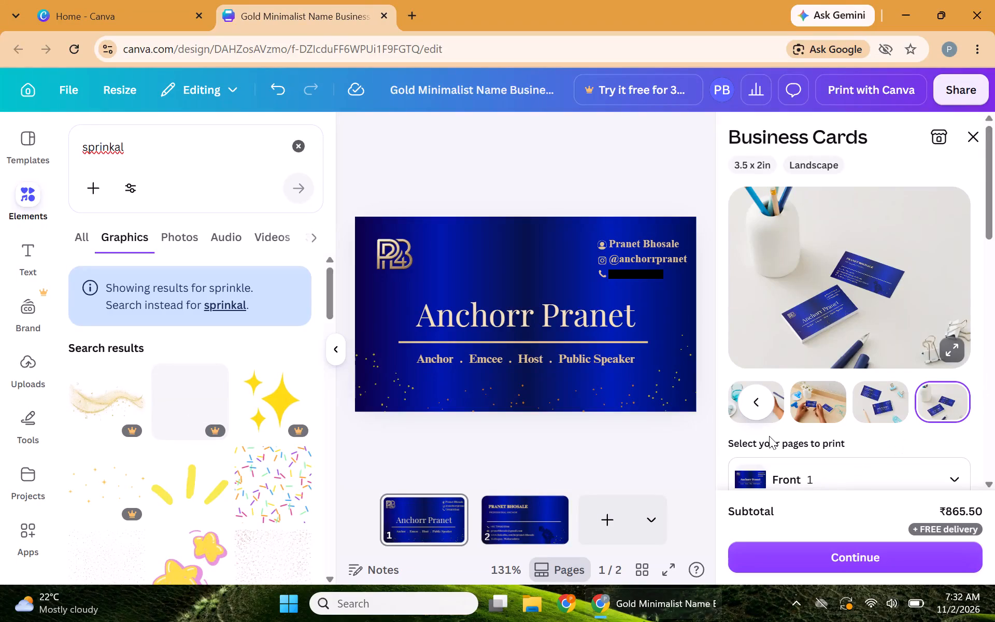
View the enlarged print mockup showing the tilted back card above the front card, and close the print preview.
{"action": "left_click", "coordinate": [836, 313]}
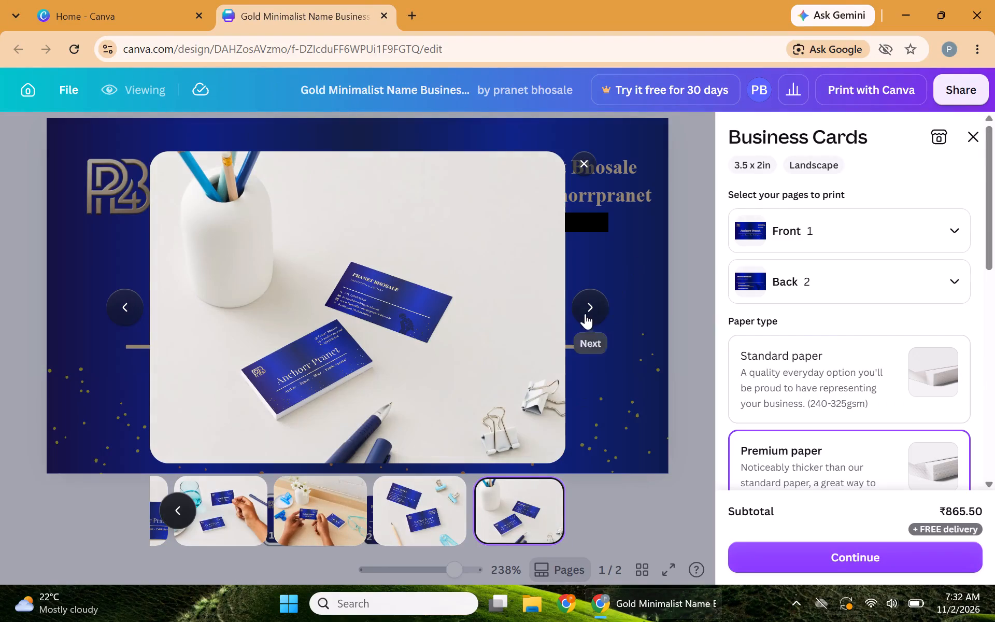
{"action": "left_click", "coordinate": [175, 513]}
{"action": "double_click", "coordinate": [175, 513]}
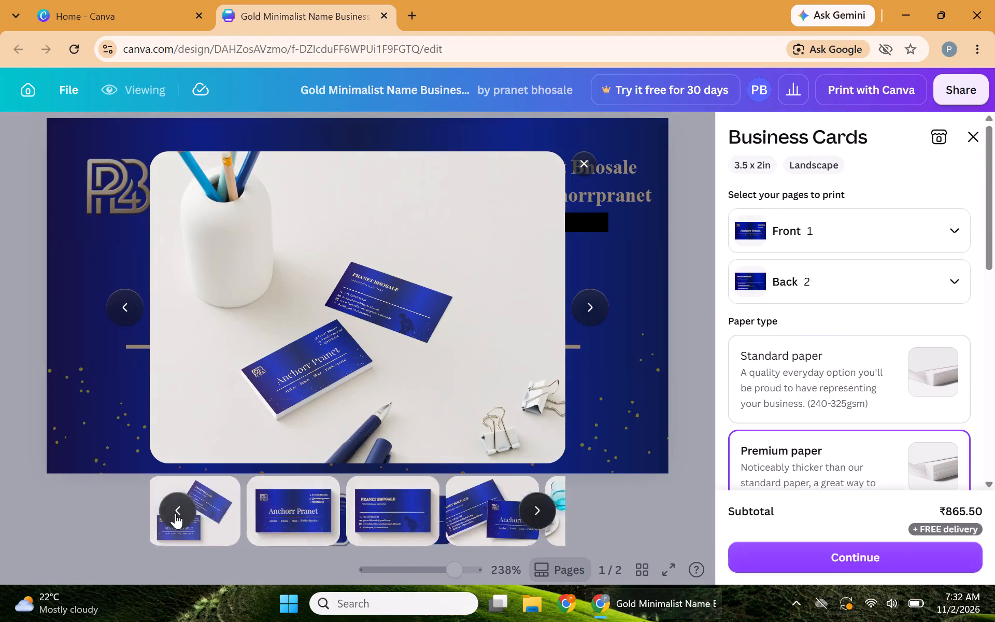
{"action": "left_click", "coordinate": [175, 513]}
{"action": "left_click", "coordinate": [289, 506]}
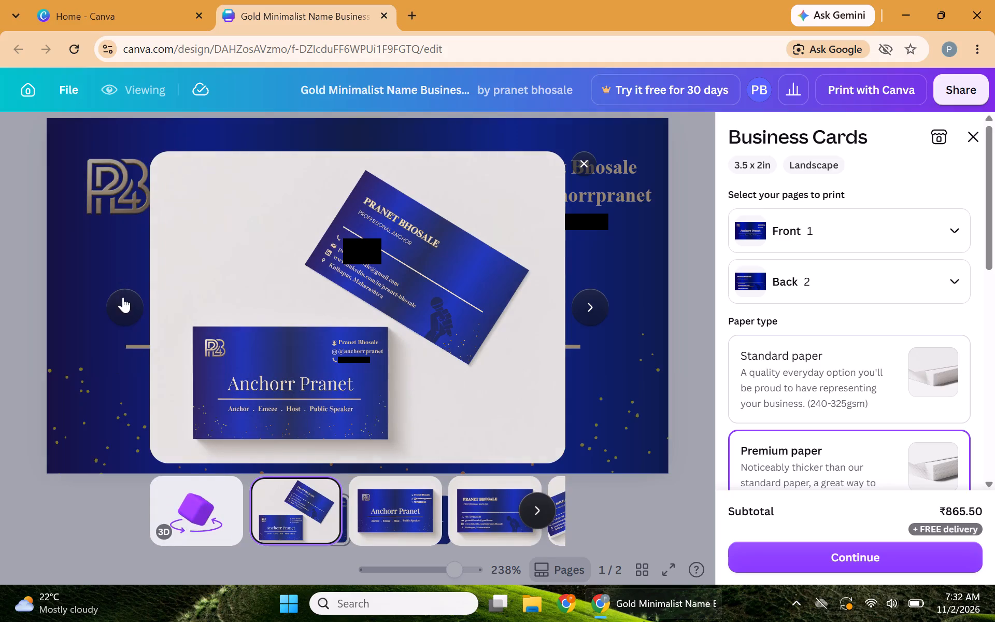
{"action": "left_click", "coordinate": [971, 132]}
Delete all the yellow and orange sprinkle graphics along the bottom edge and lower corners of page 1.
{"action": "left_click", "coordinate": [445, 441]}
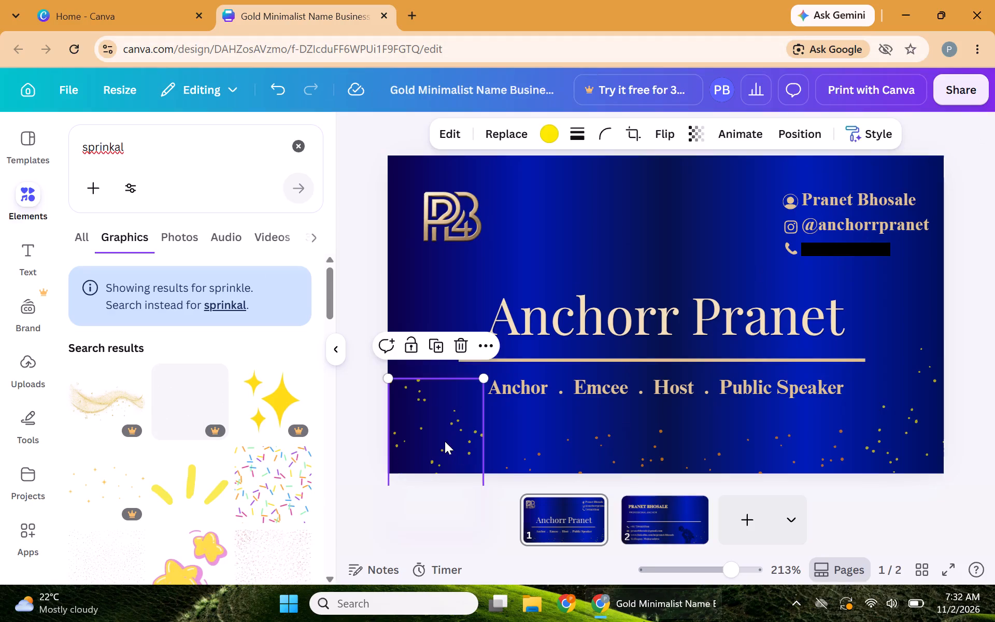
{"action": "key", "text": "Delete"}
{"action": "left_click", "coordinate": [608, 436]}
{"action": "key", "text": "Delete"}
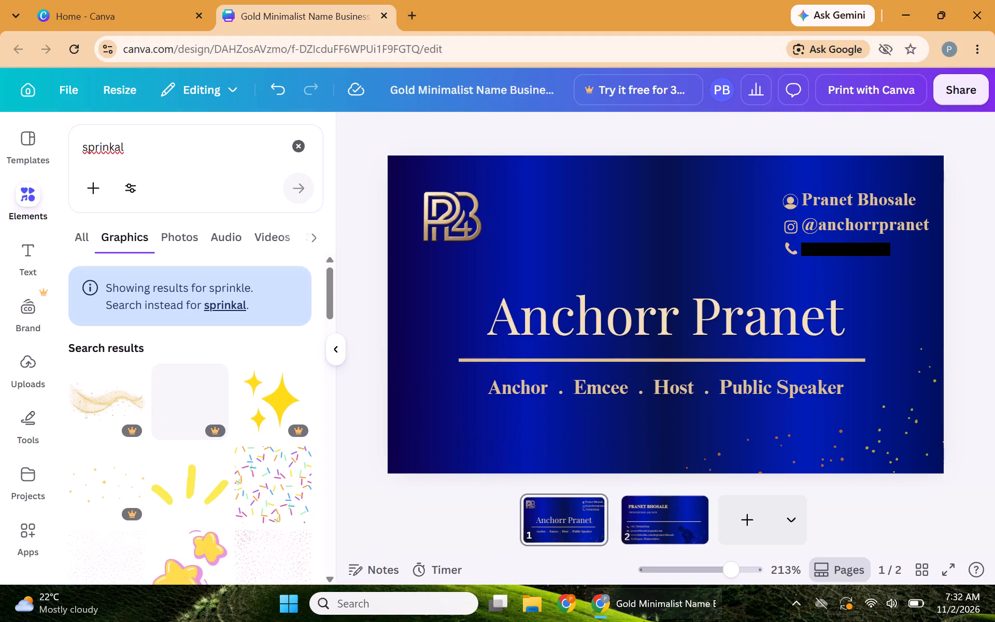
{"action": "left_click", "coordinate": [757, 428]}
{"action": "left_click", "coordinate": [763, 447]}
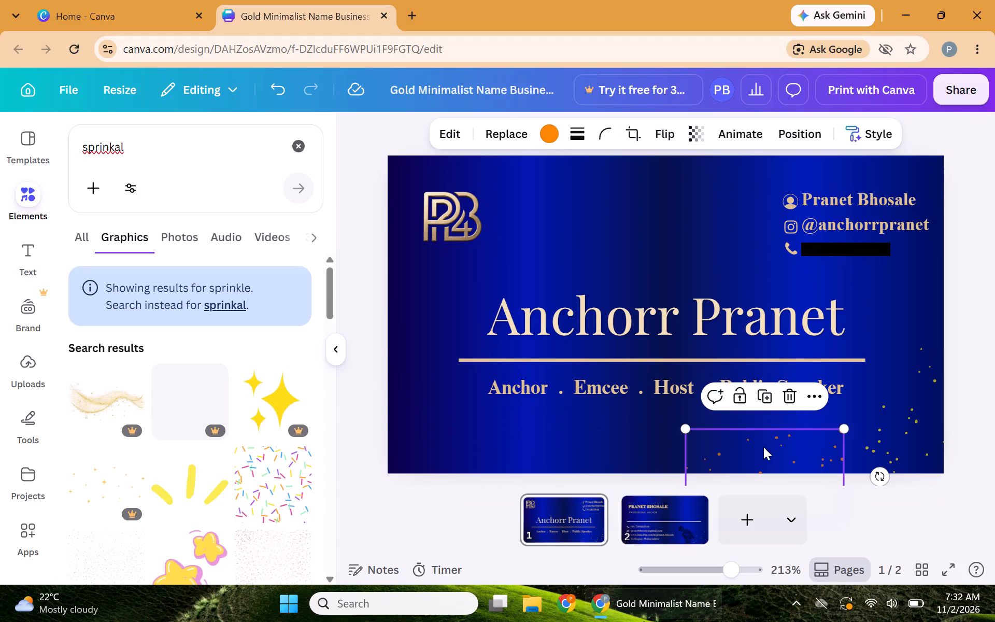
{"action": "key", "text": "Delete"}
{"action": "left_click", "coordinate": [870, 436]}
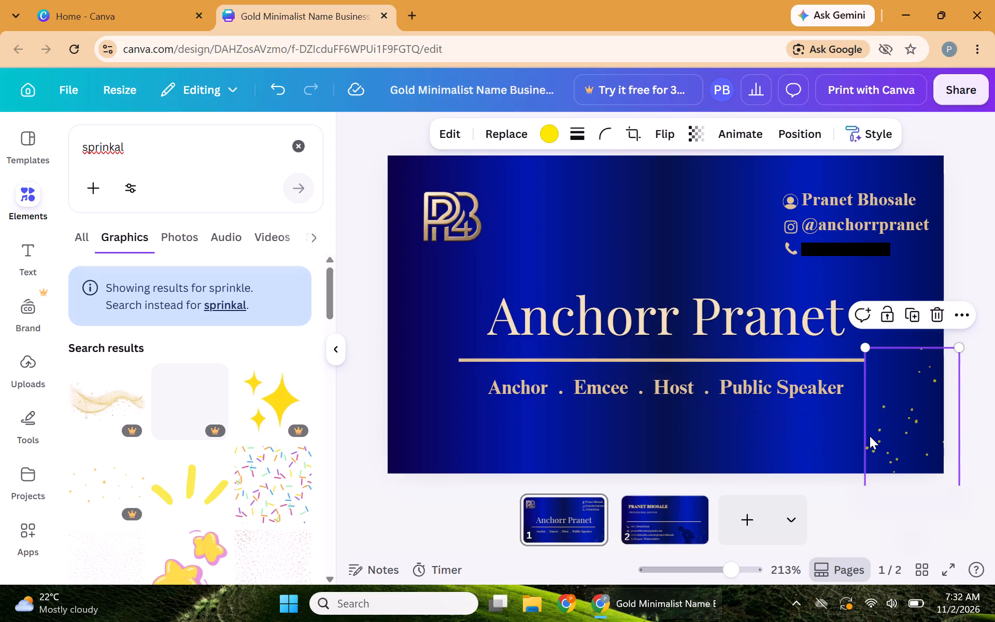
{"action": "key", "text": "Delete"}
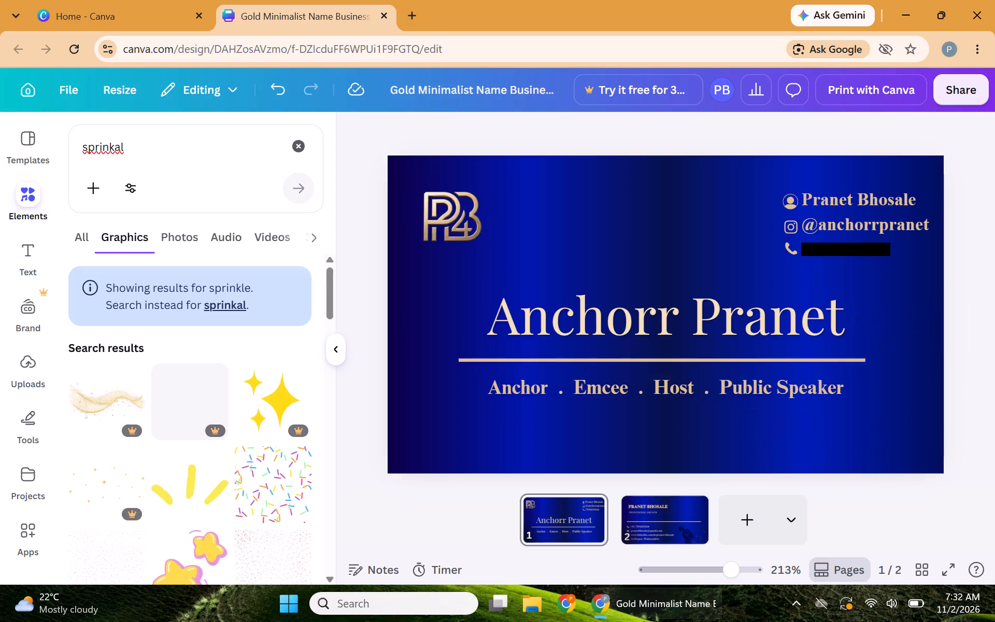
Delete the decorative graphic beside the raised microphone in page 2's lower-right corner, and return to page 1.
{"action": "left_click", "coordinate": [679, 511]}
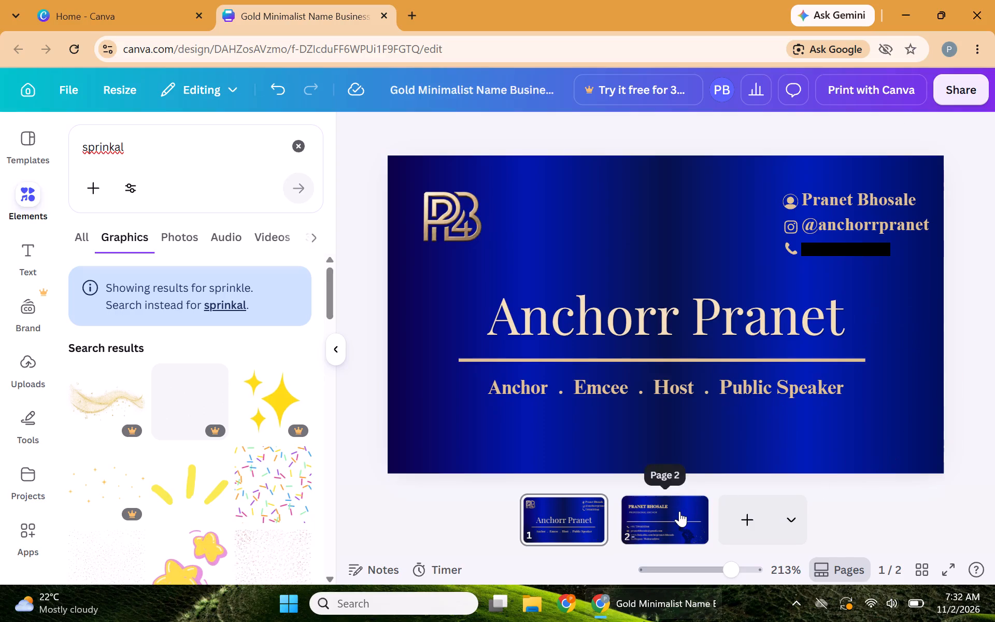
{"action": "left_click", "coordinate": [889, 408]}
{"action": "key", "text": "Delete"}
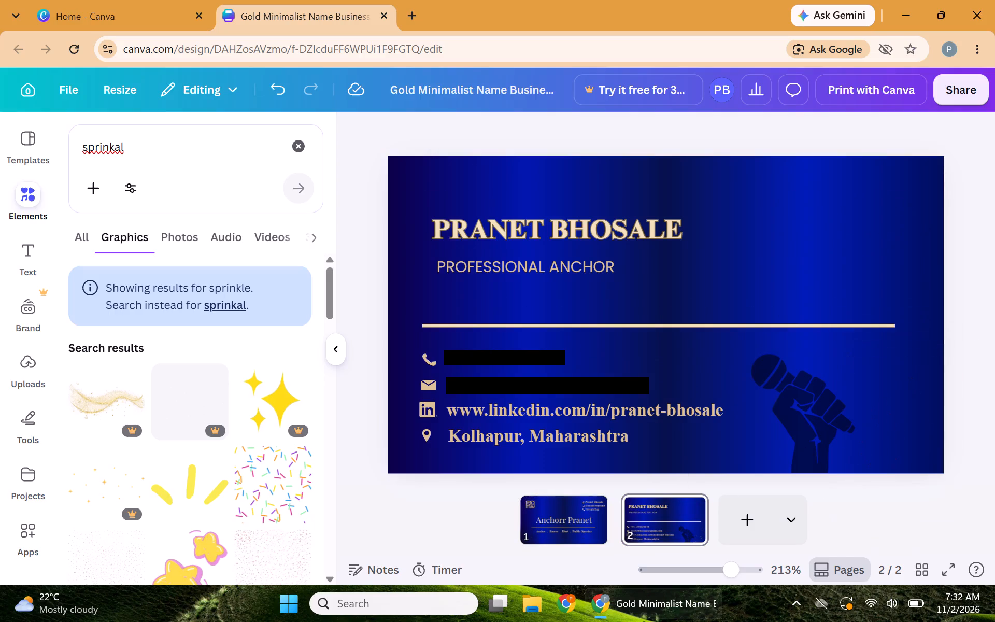
{"action": "left_click", "coordinate": [571, 528]}
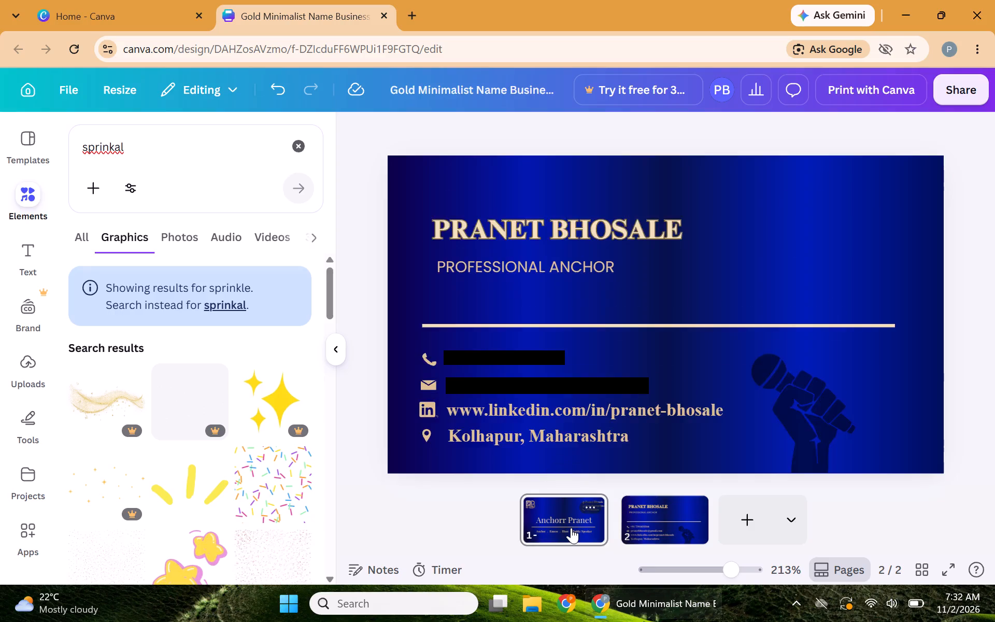
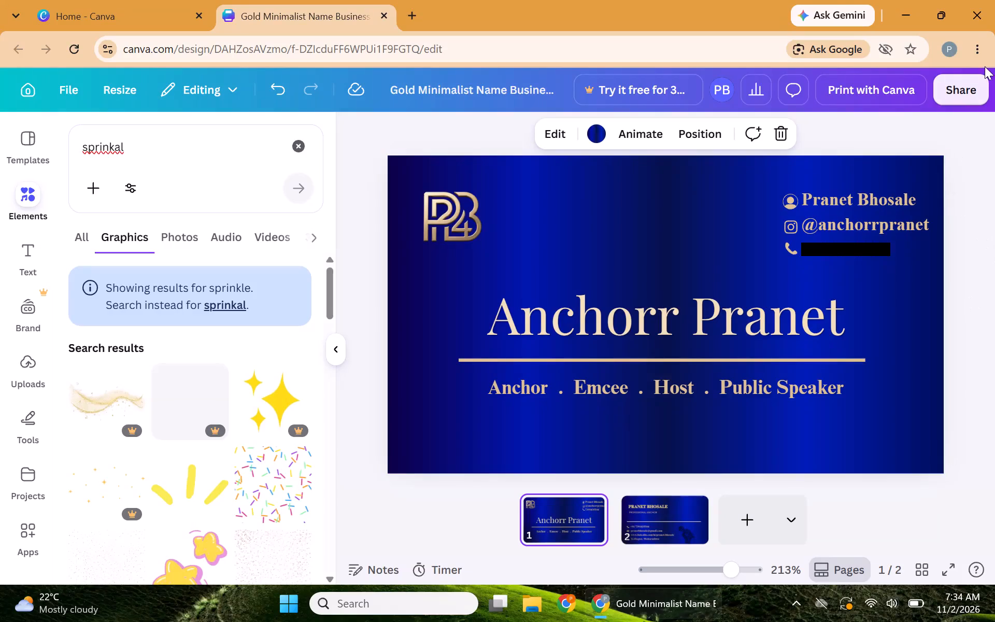
Download the business card design as PNG at size 1 and high quality.
{"action": "left_click", "coordinate": [953, 90]}
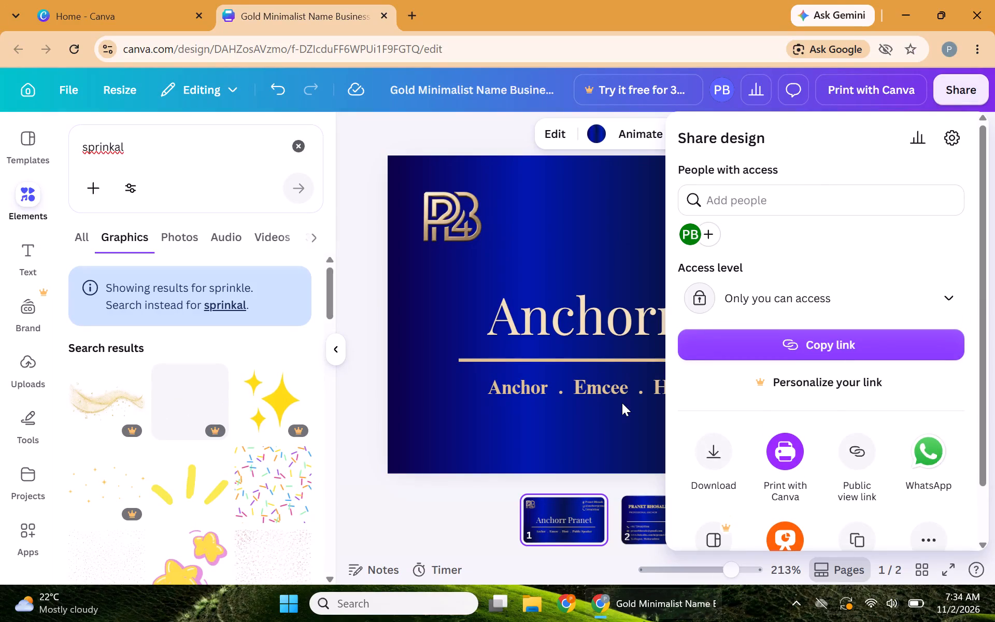
{"action": "left_click", "coordinate": [695, 468]}
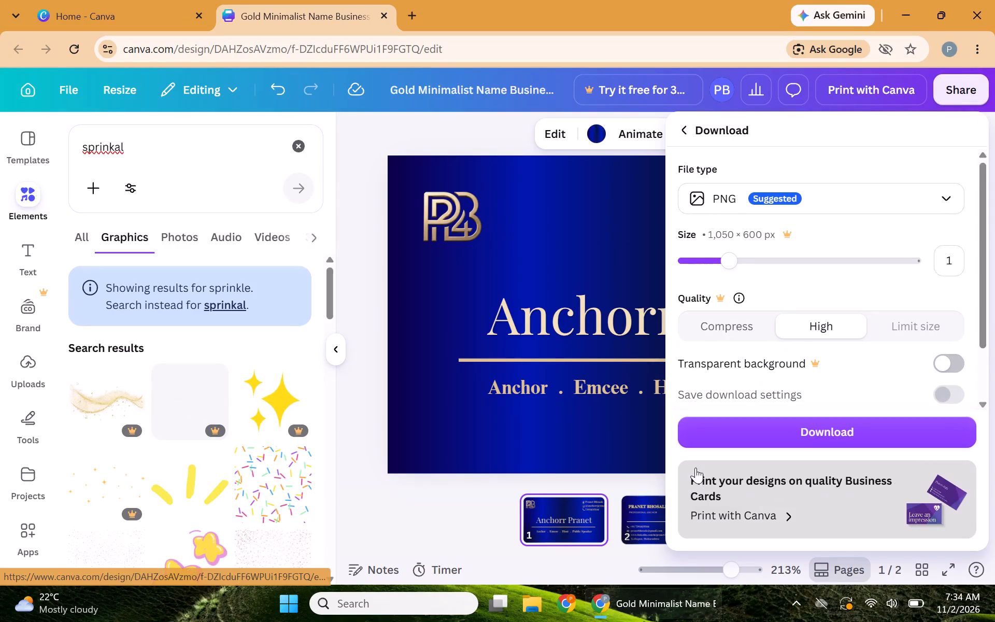
{"action": "left_click", "coordinate": [781, 434]}
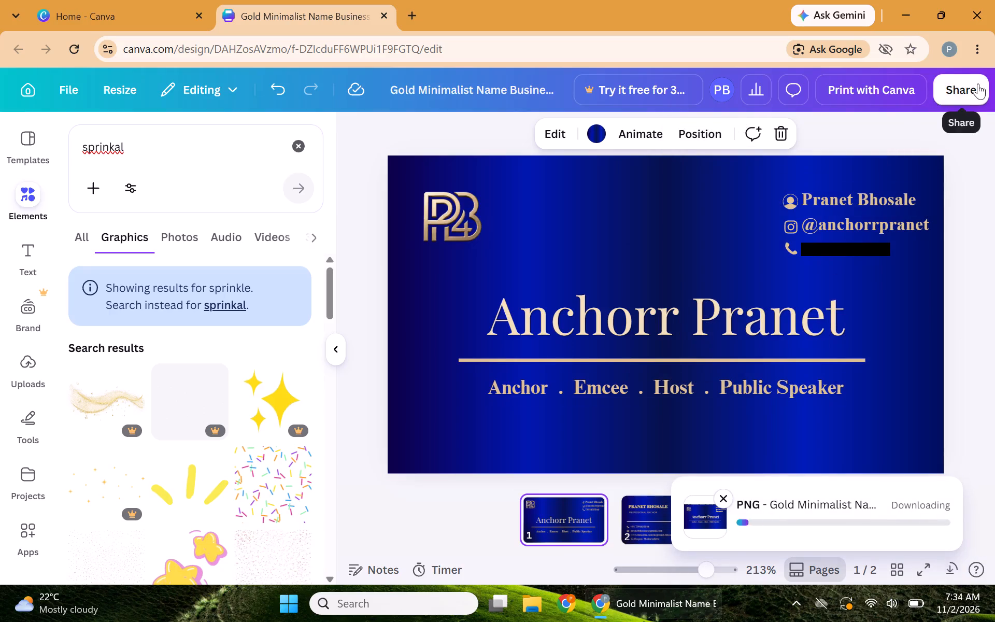
Download all pages of the business card as a PDF with the Digital preset.
{"action": "left_click", "coordinate": [978, 83]}
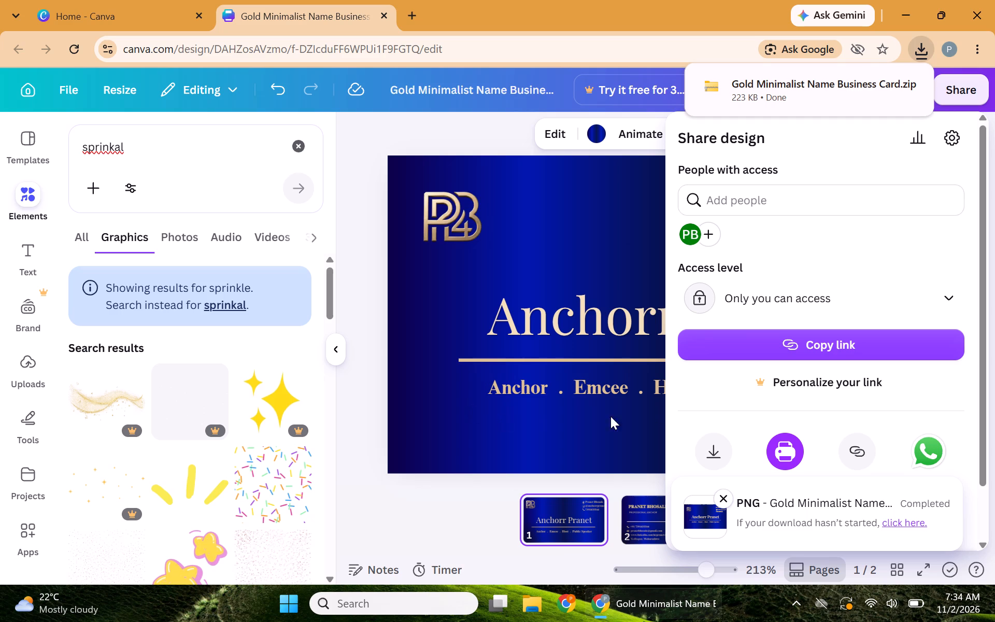
{"action": "left_click", "coordinate": [714, 469]}
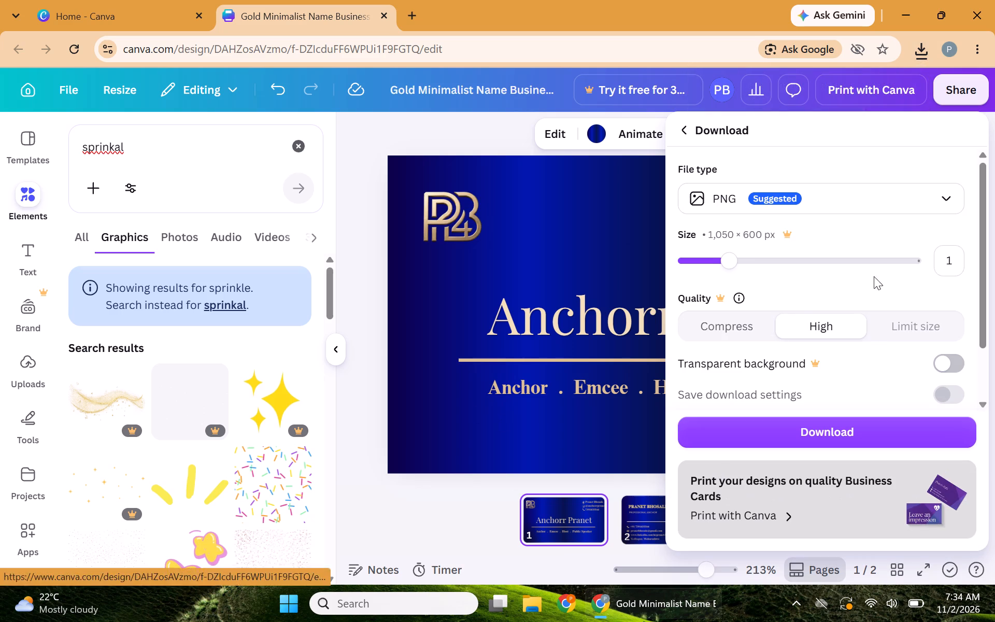
{"action": "left_click", "coordinate": [939, 201]}
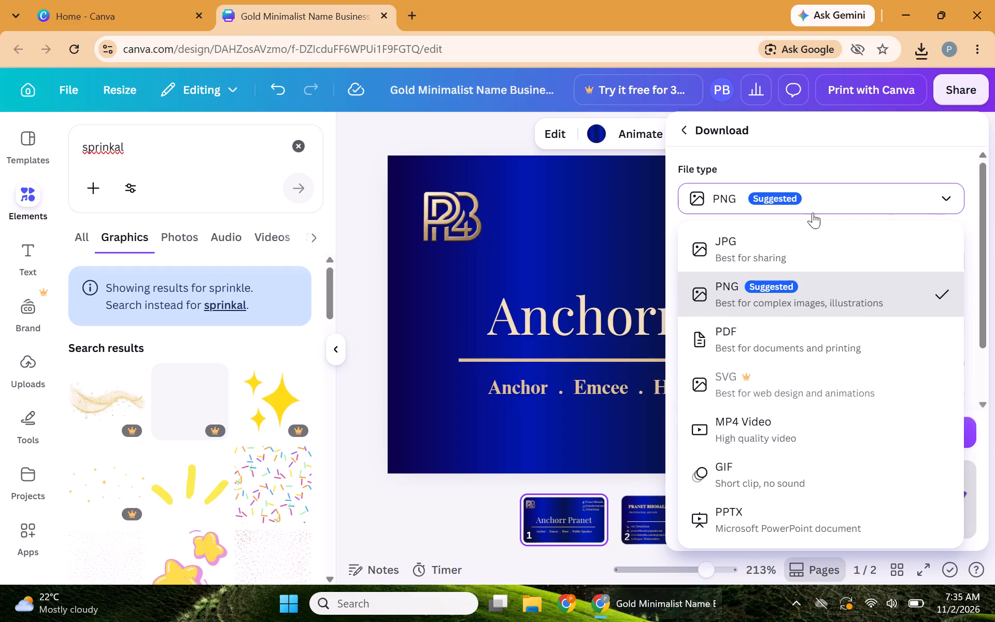
{"action": "left_click", "coordinate": [777, 349]}
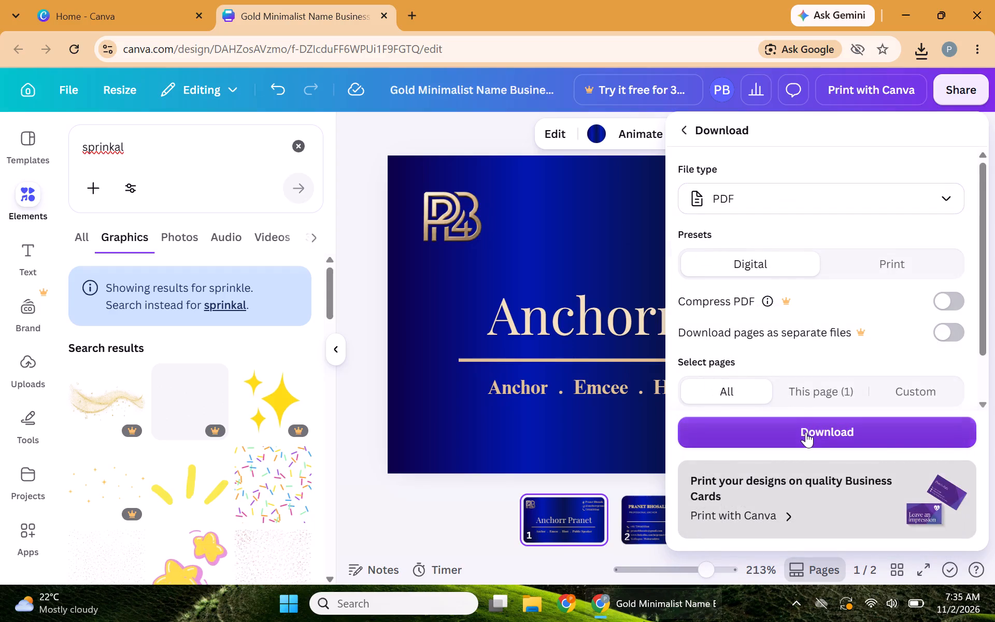
{"action": "left_click", "coordinate": [806, 432]}
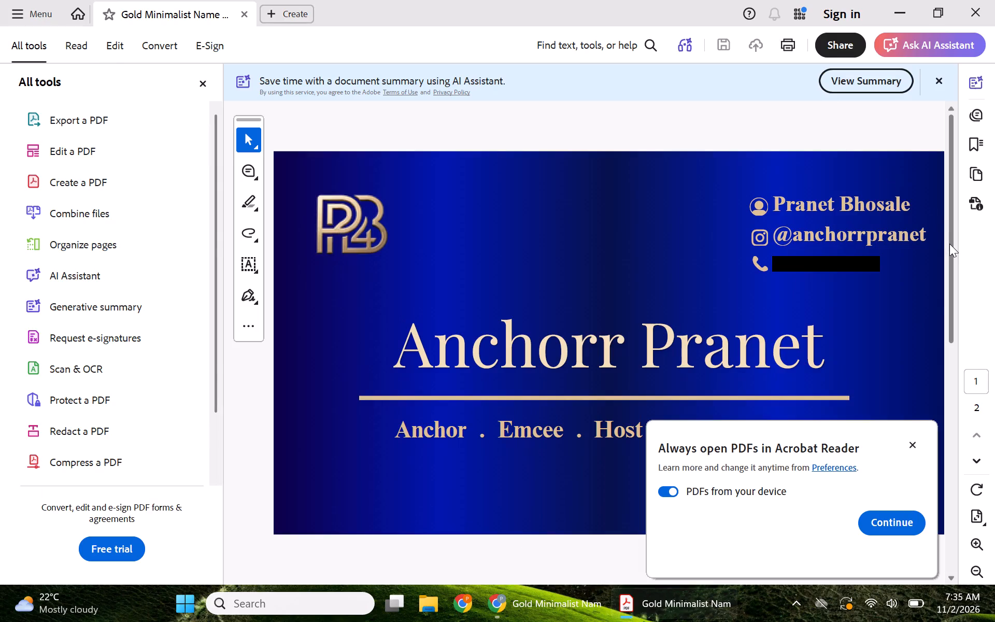
Review both pages of the downloaded business card PDF in Acrobat, and switch back to the Canva design in Chrome.
{"action": "left_click_drag", "start_coordinate": [949, 242], "coordinate": [988, 329]}
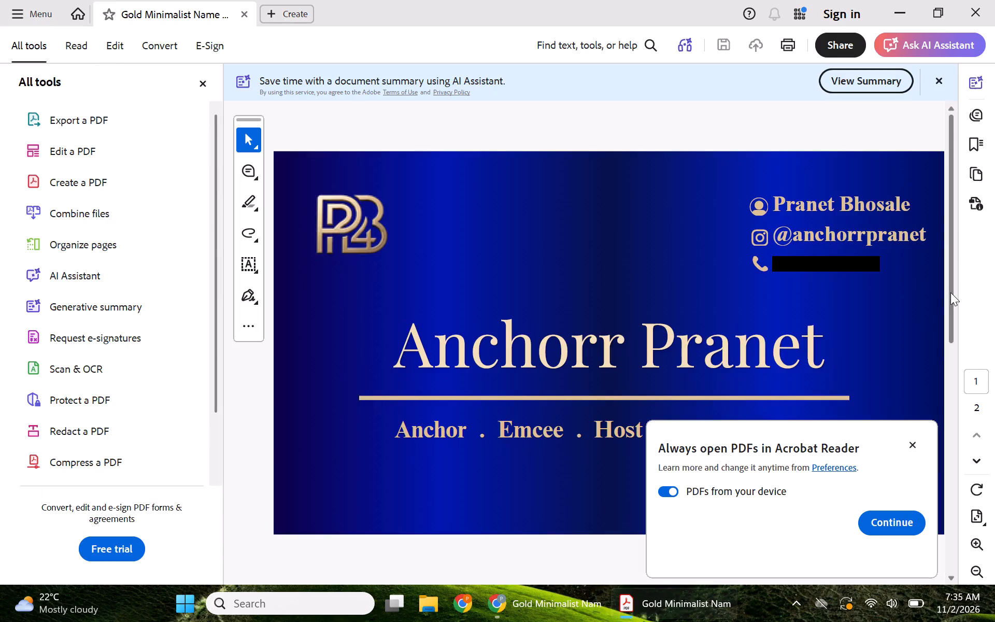
{"action": "left_click_drag", "start_coordinate": [950, 292], "coordinate": [946, 556]}
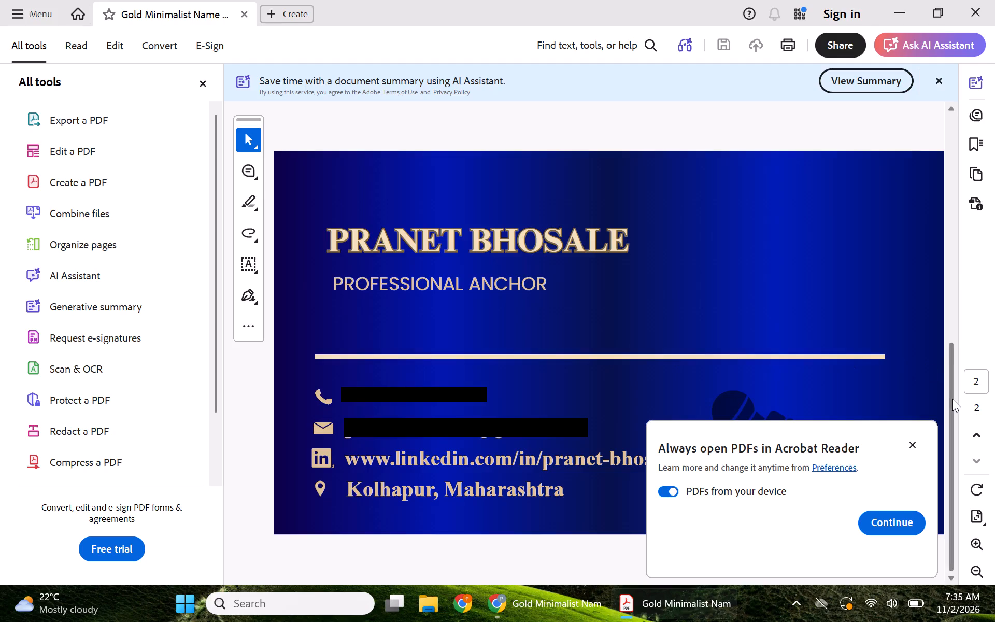
{"action": "left_click_drag", "start_coordinate": [952, 399], "coordinate": [947, 69]}
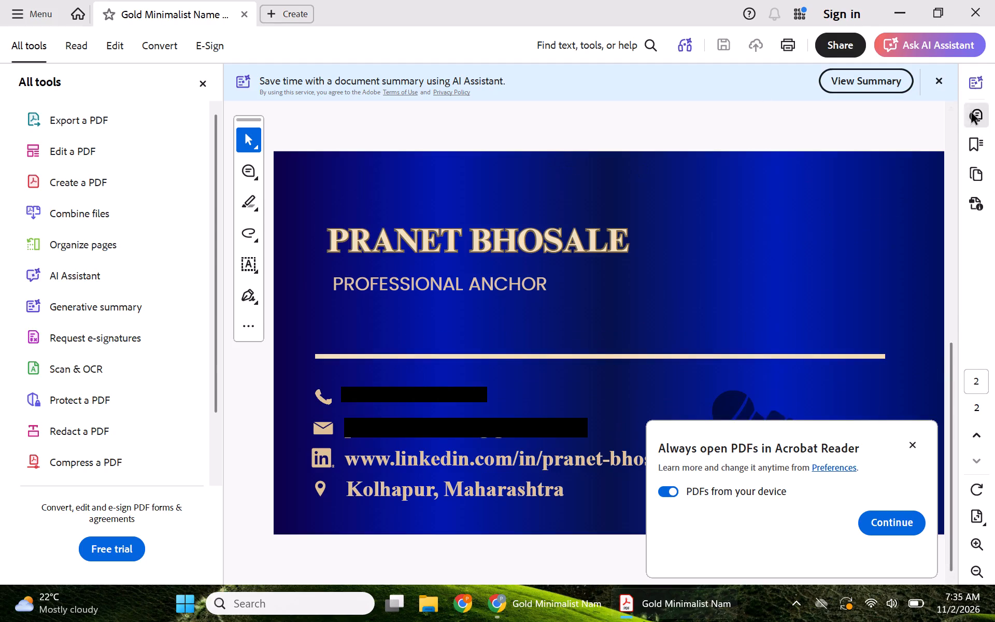
{"action": "left_click", "coordinate": [953, 108]}
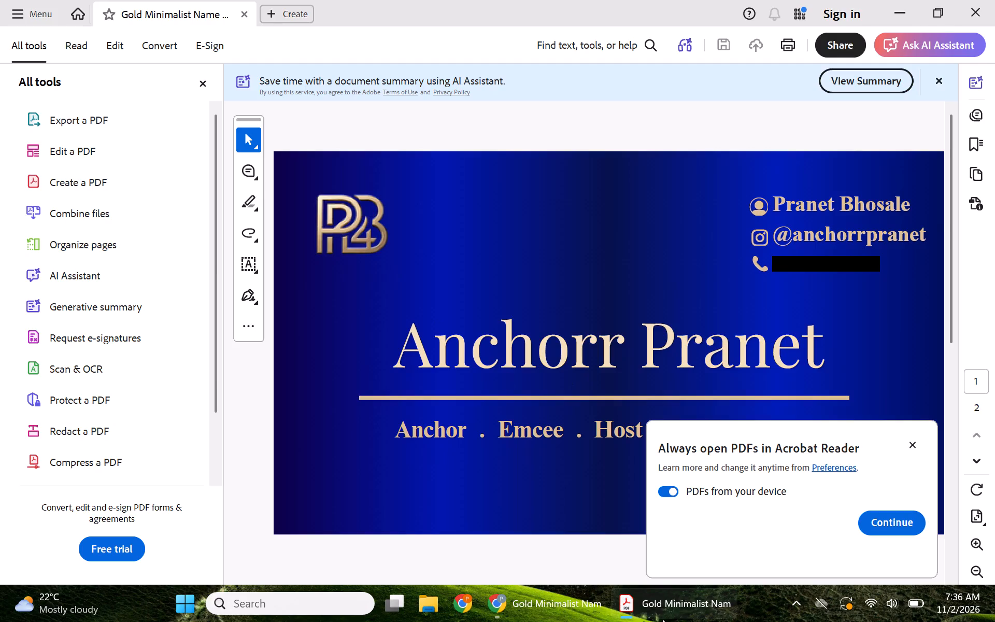
{"action": "left_click", "coordinate": [522, 613]}
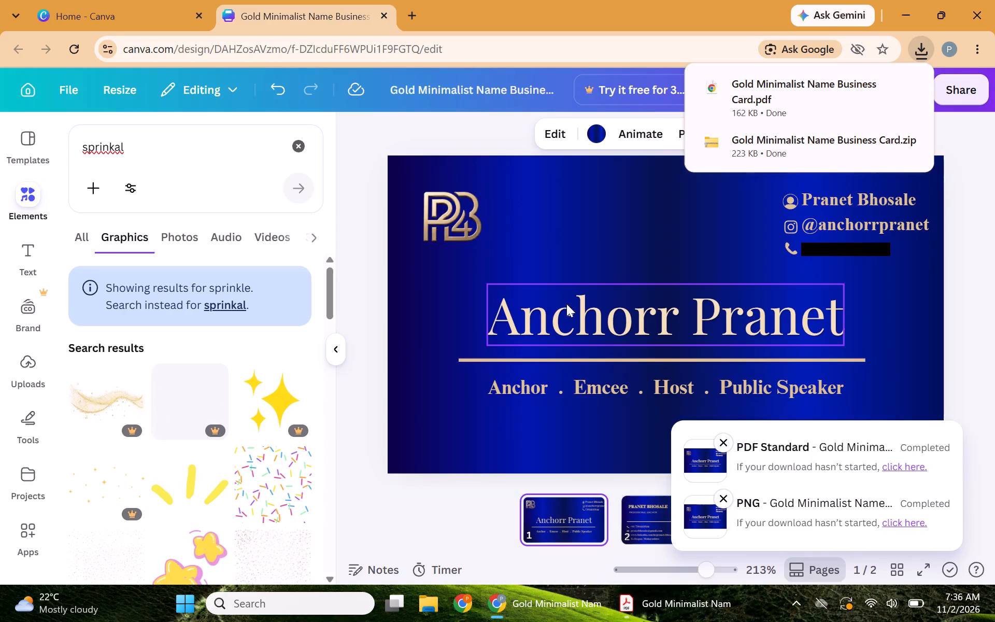
Change page 1's background from the blue gradient to solid white, #FFFFFF.
{"action": "left_click", "coordinate": [534, 223]}
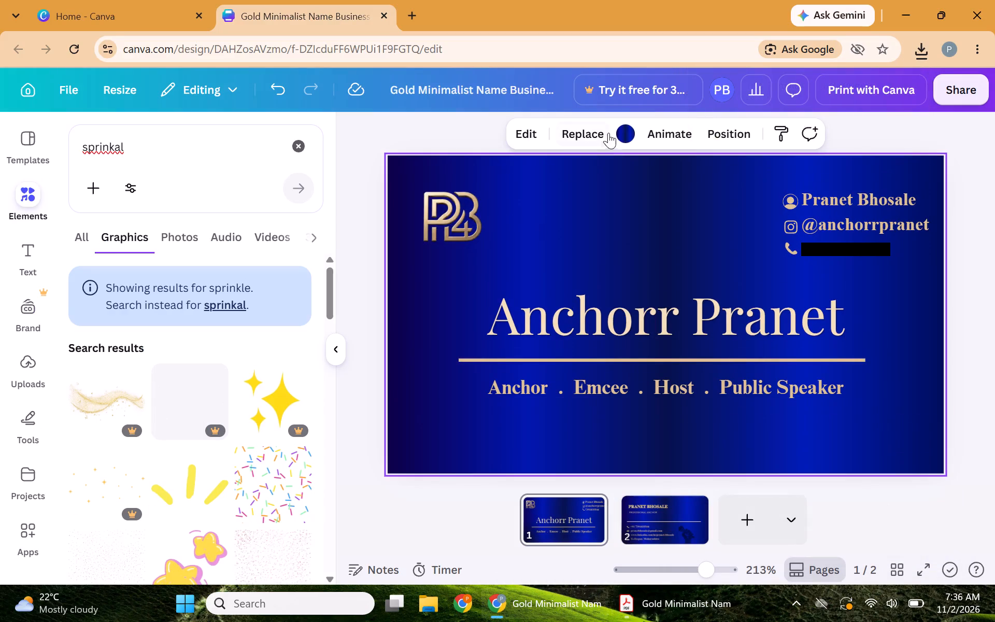
{"action": "left_click", "coordinate": [626, 131]}
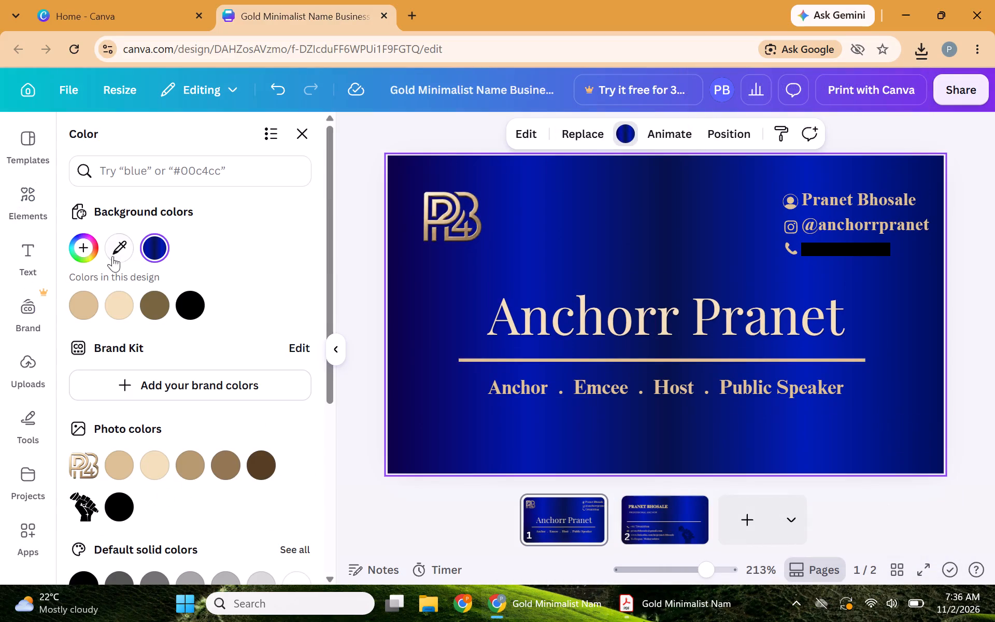
{"action": "left_click", "coordinate": [89, 239]}
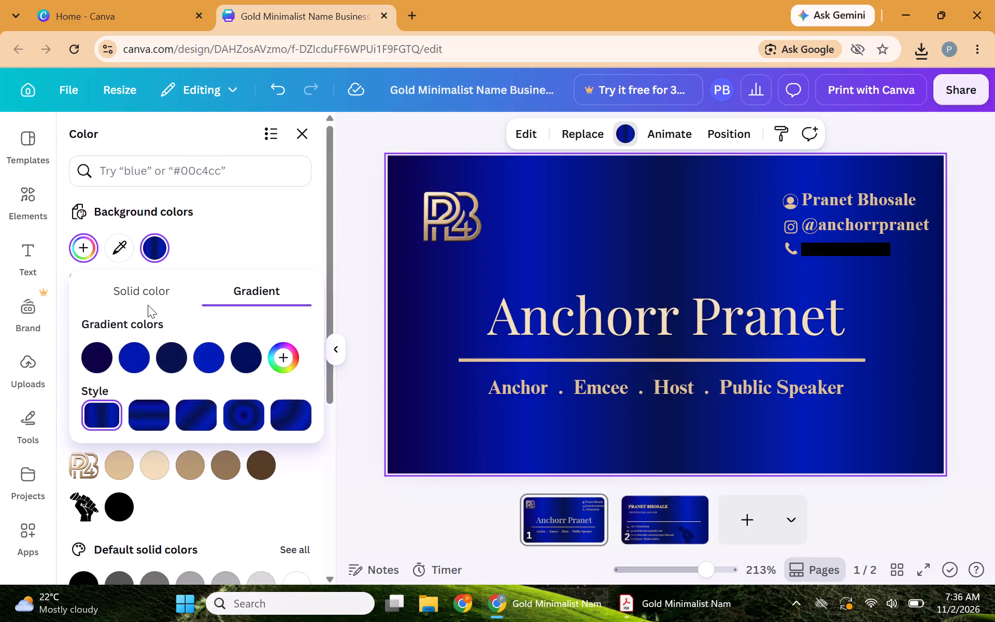
{"action": "left_click", "coordinate": [85, 244]}
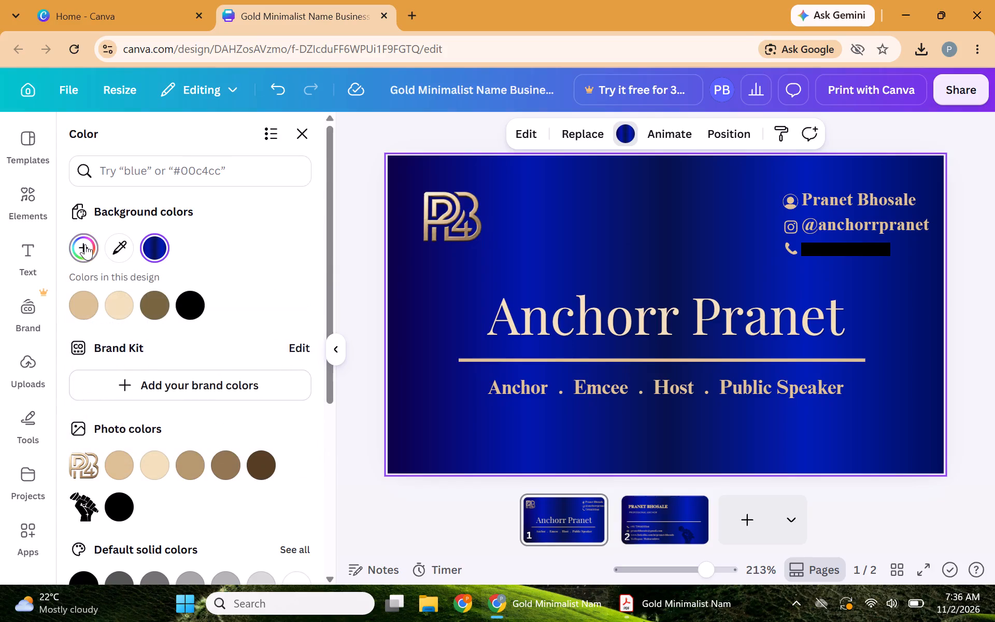
{"action": "left_click", "coordinate": [124, 310]}
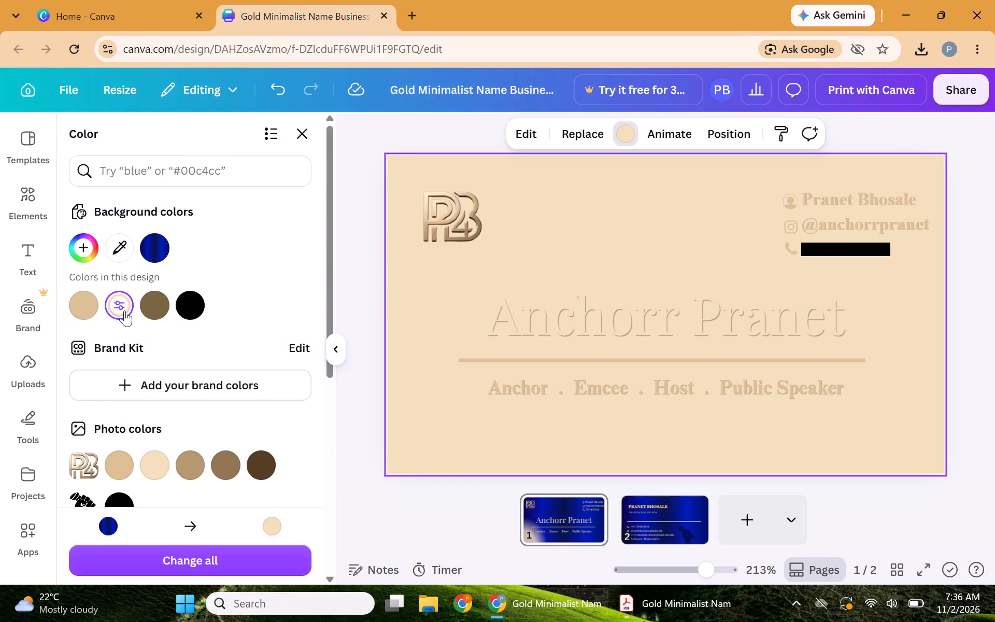
{"action": "left_click", "coordinate": [82, 246]}
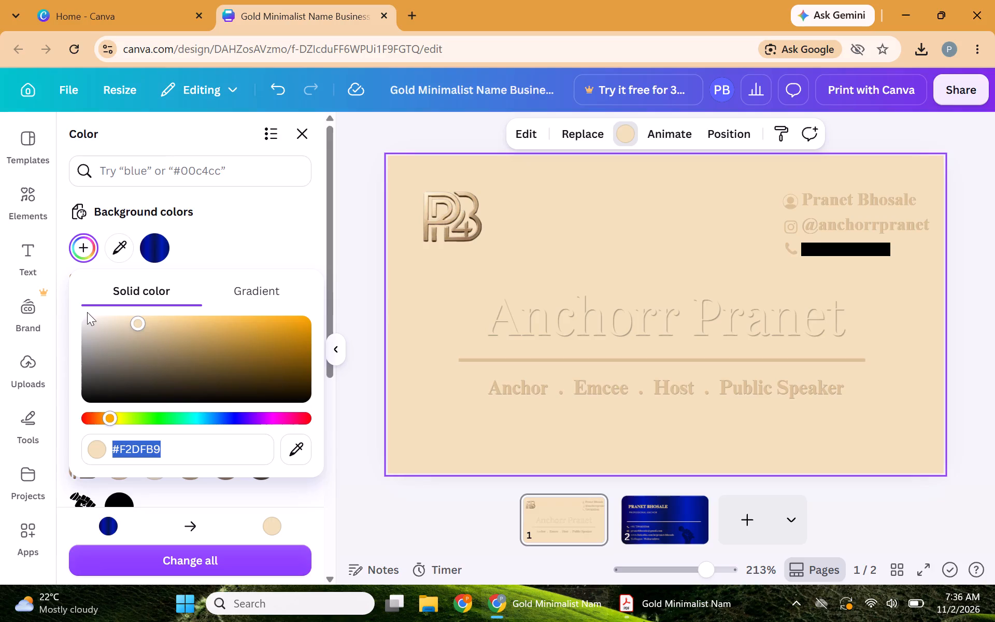
{"action": "left_click", "coordinate": [87, 312]}
{"action": "left_click", "coordinate": [87, 321]}
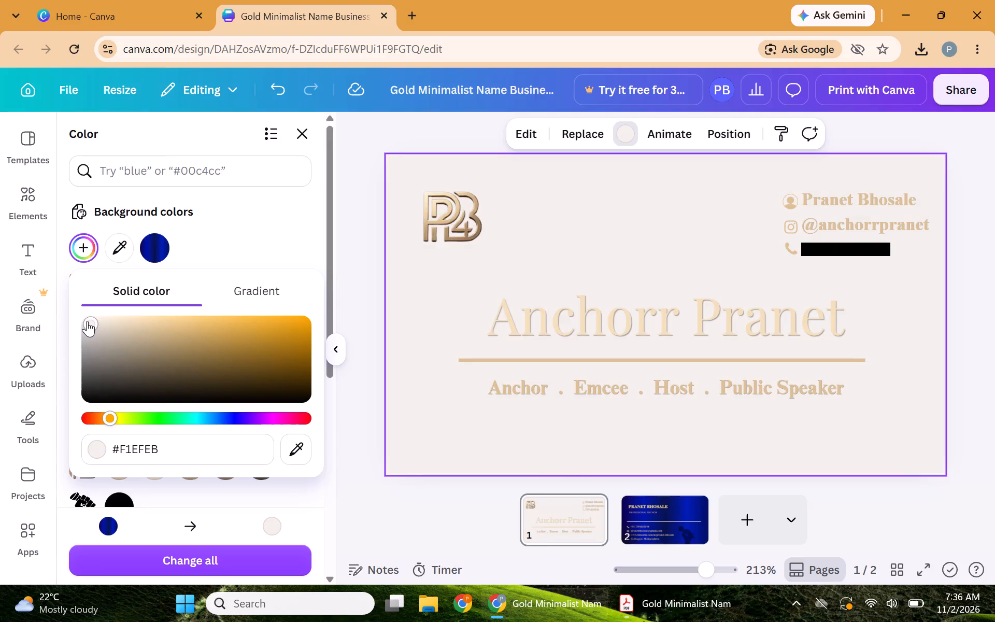
{"action": "left_click_drag", "start_coordinate": [91, 321], "coordinate": [70, 305]}
{"action": "left_click_drag", "start_coordinate": [70, 305], "coordinate": [65, 304]}
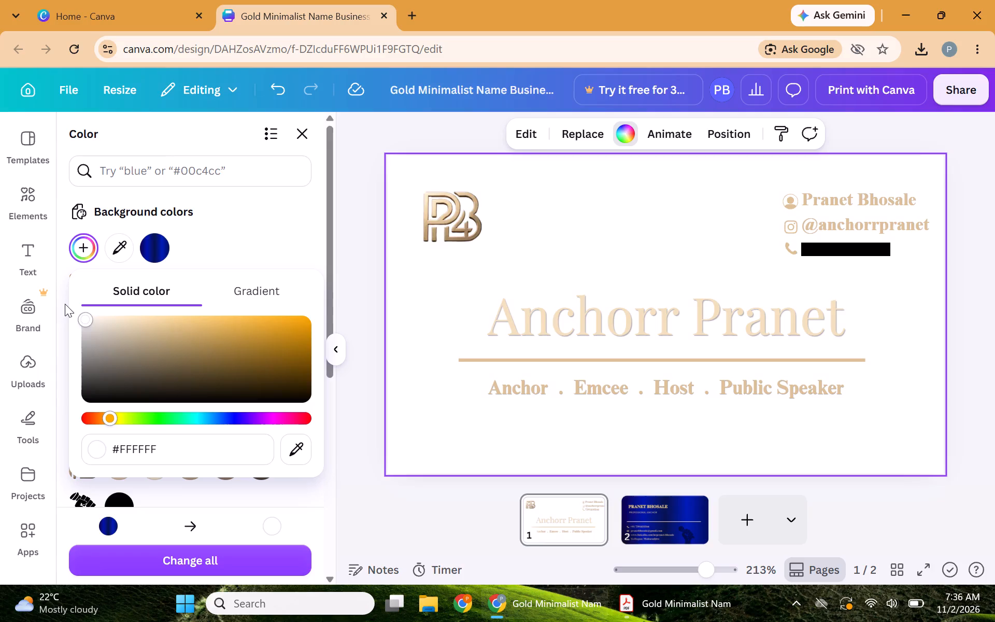
Set the effect colour of page 1's large central title to dark blue #000C73.
{"action": "left_click", "coordinate": [614, 298]}
{"action": "left_click", "coordinate": [729, 130]}
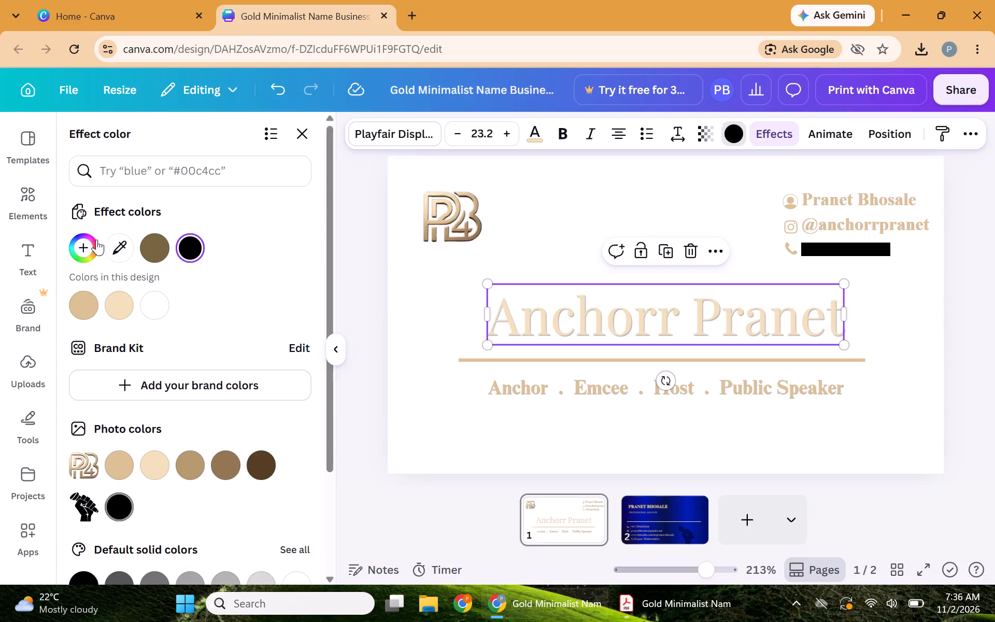
{"action": "left_click", "coordinate": [81, 244]}
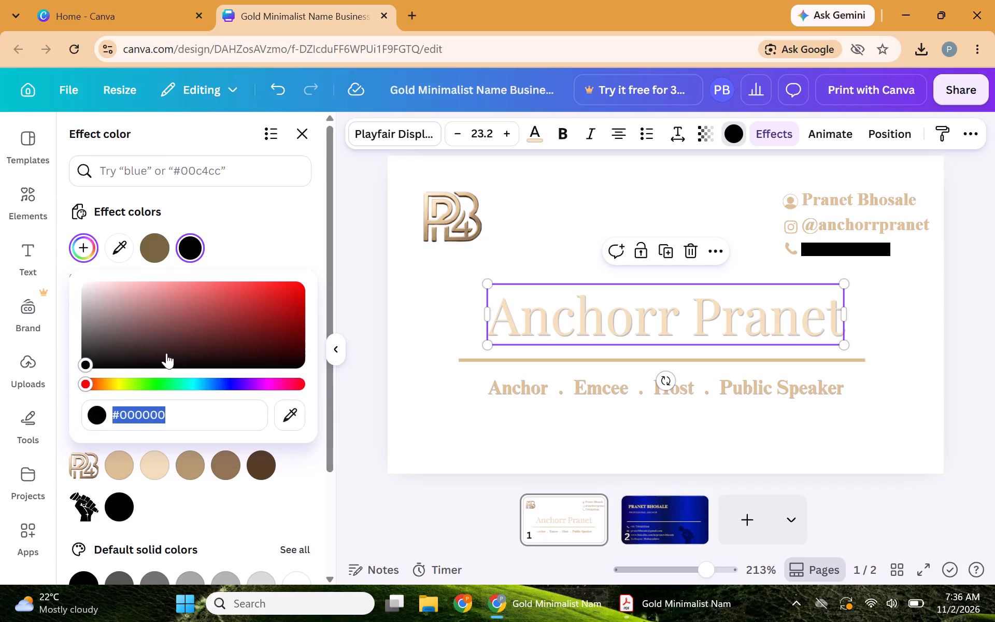
{"action": "left_click", "coordinate": [226, 388]}
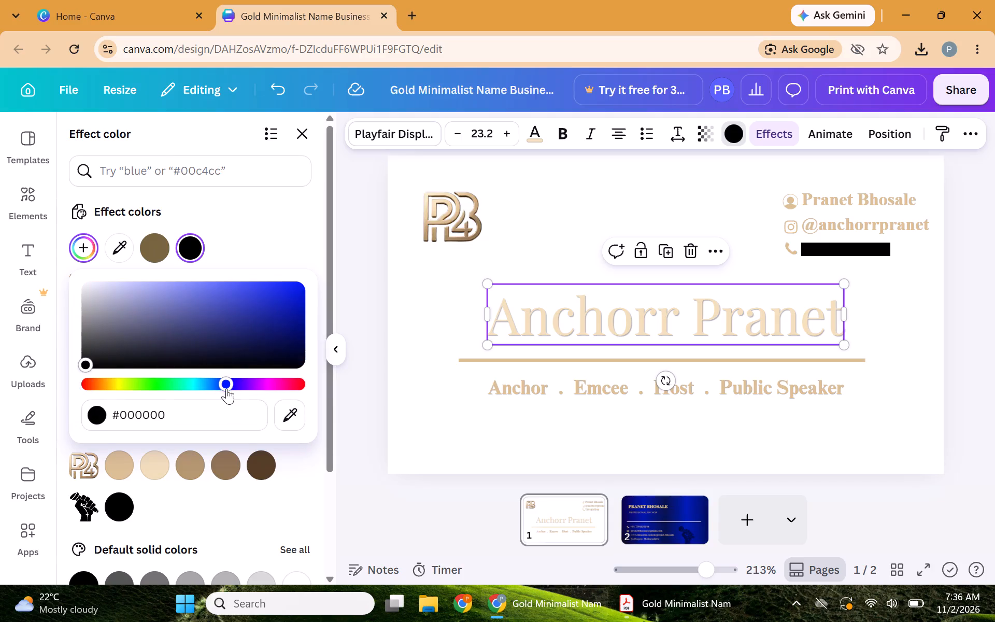
{"action": "left_click_drag", "start_coordinate": [85, 361], "coordinate": [271, 332]}
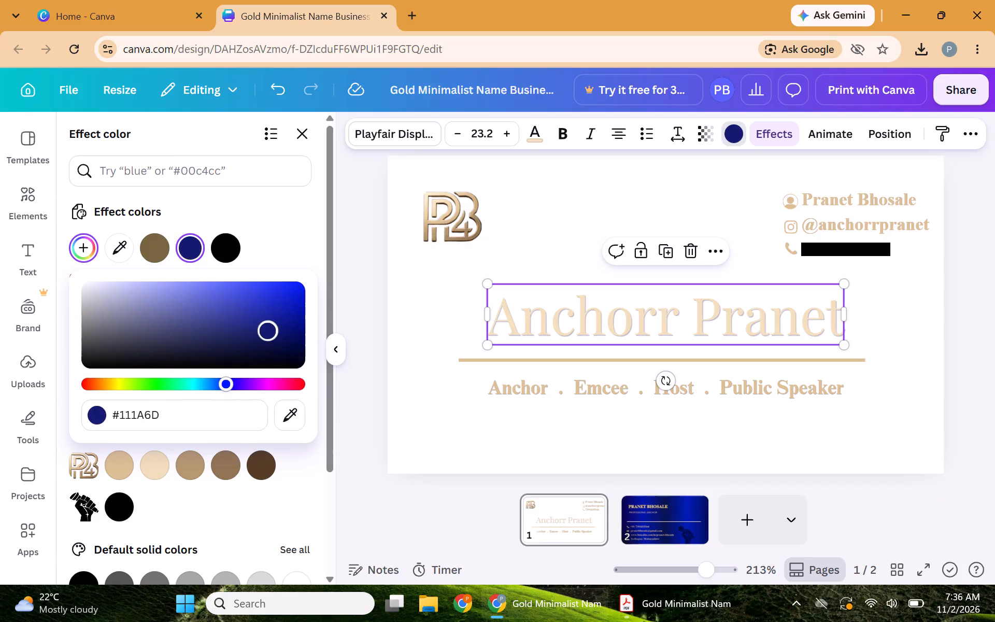
{"action": "left_click_drag", "start_coordinate": [271, 332], "coordinate": [311, 329]}
Recolour the text of page 1's large central title to the design's dark blue #000C73, and deselect it.
{"action": "left_click", "coordinate": [564, 318]}
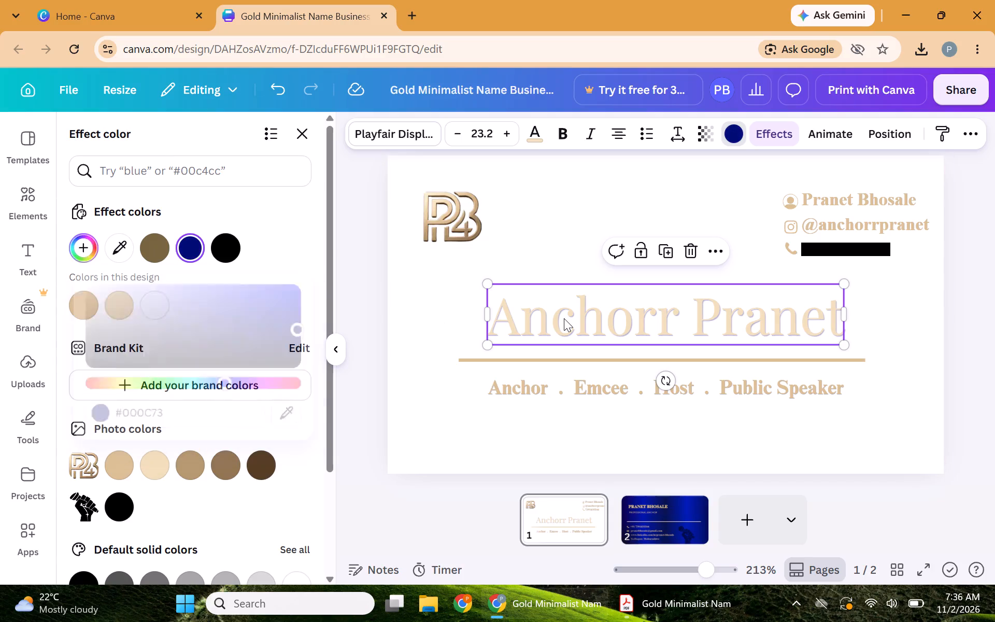
{"action": "left_click", "coordinate": [564, 318]}
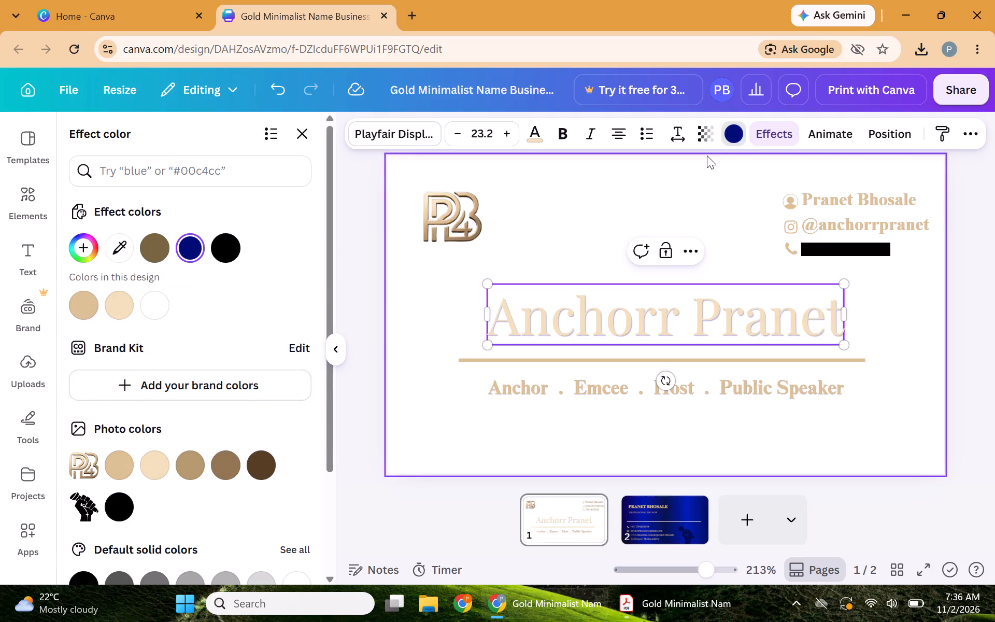
{"action": "left_click", "coordinate": [536, 134]}
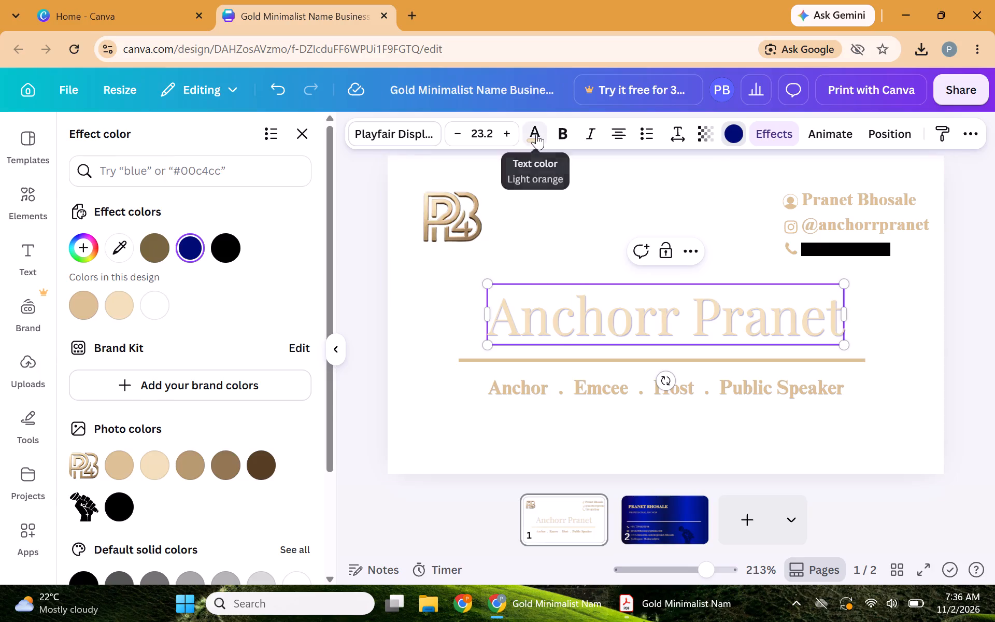
{"action": "left_click", "coordinate": [86, 303]}
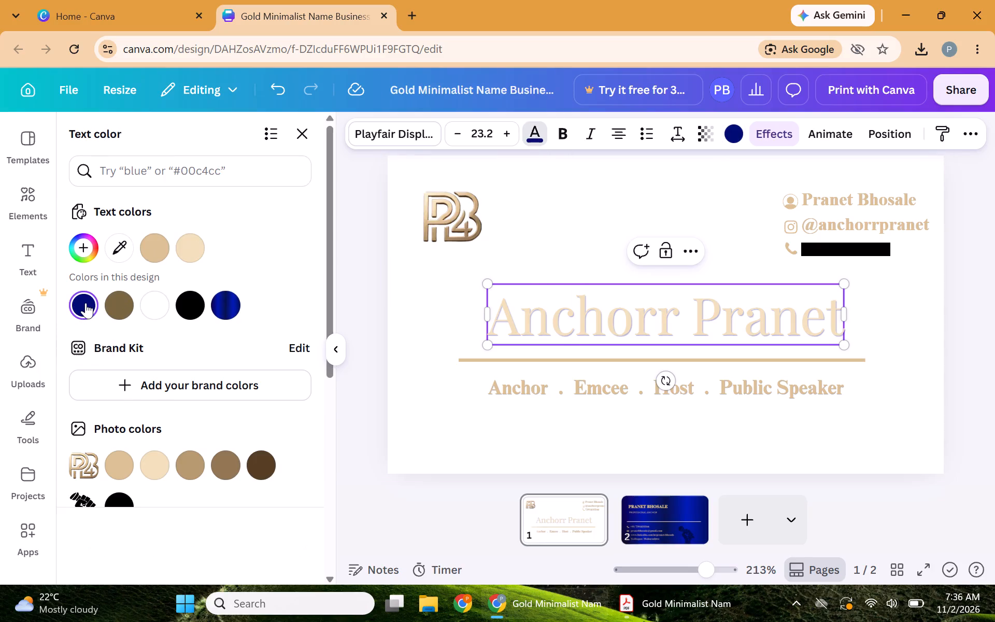
{"action": "key", "text": "ctrl+a"}
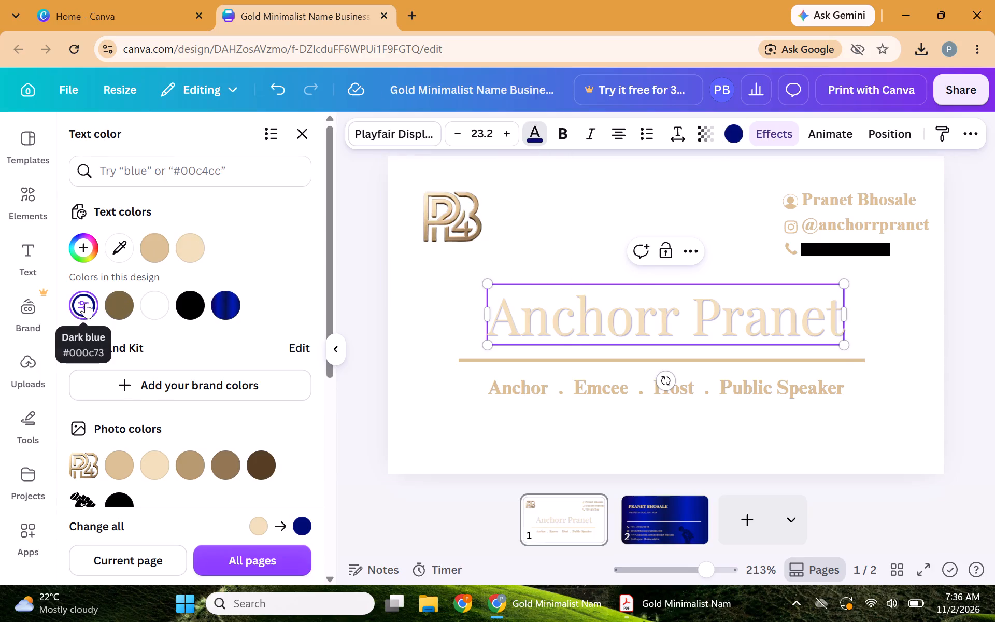
{"action": "left_click", "coordinate": [82, 308]}
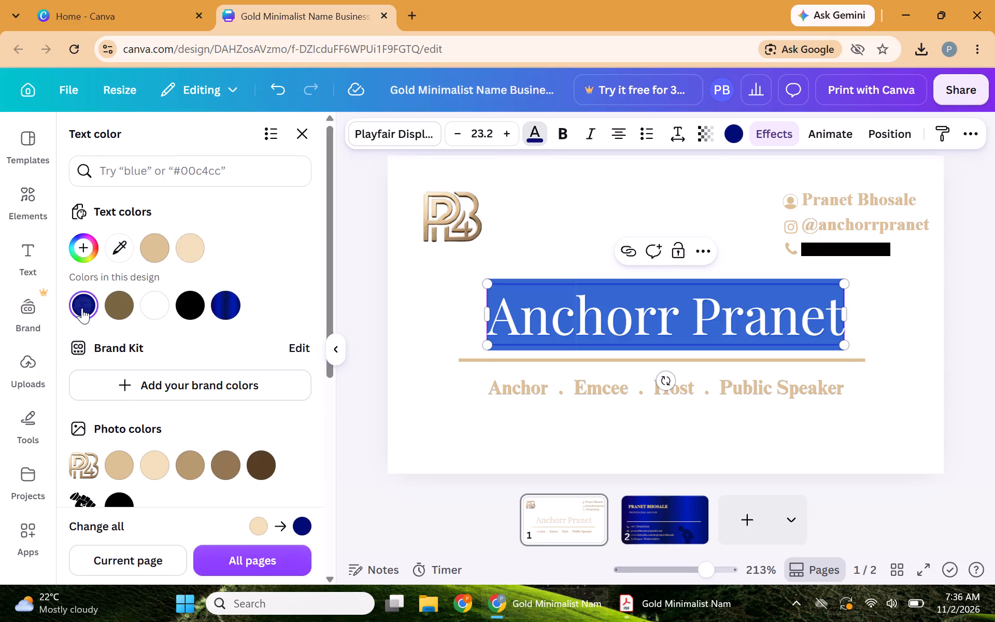
{"action": "left_click", "coordinate": [544, 237]}
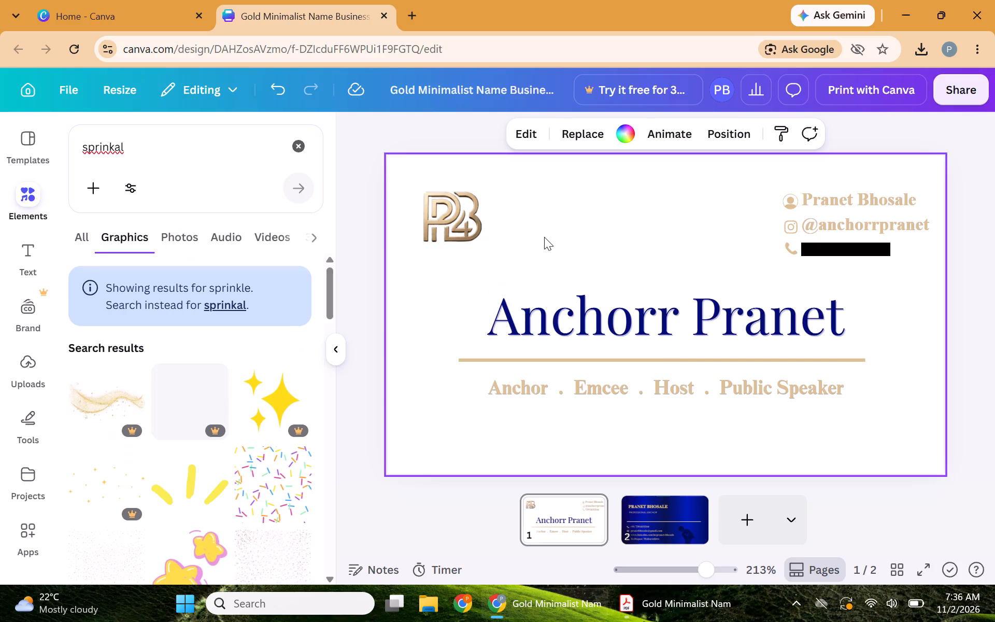